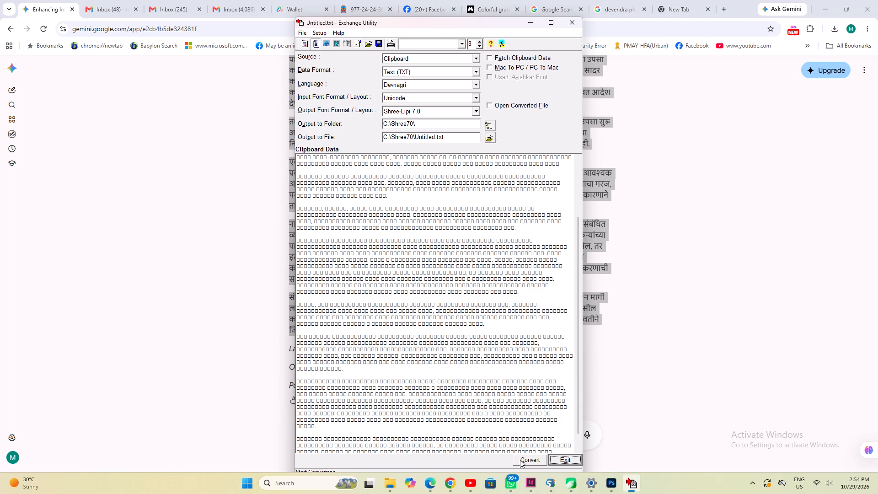
pyautogui.click(520, 460)
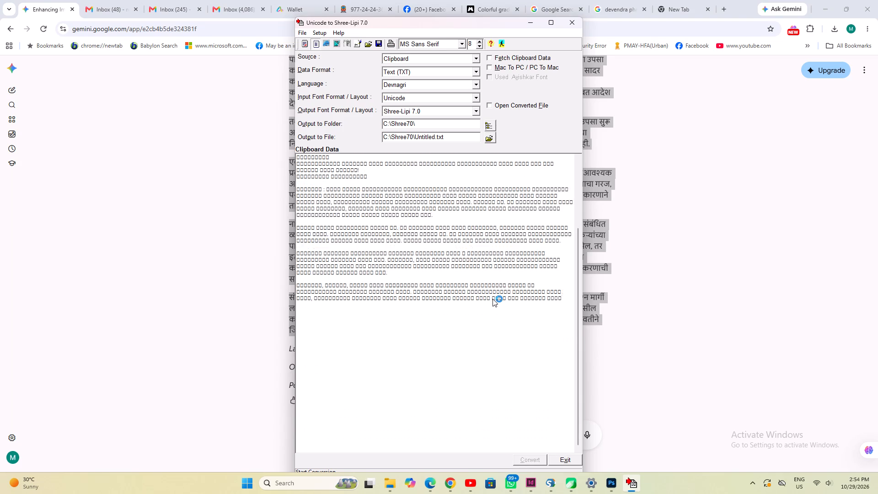
pyautogui.click(454, 280)
pyautogui.click(458, 271)
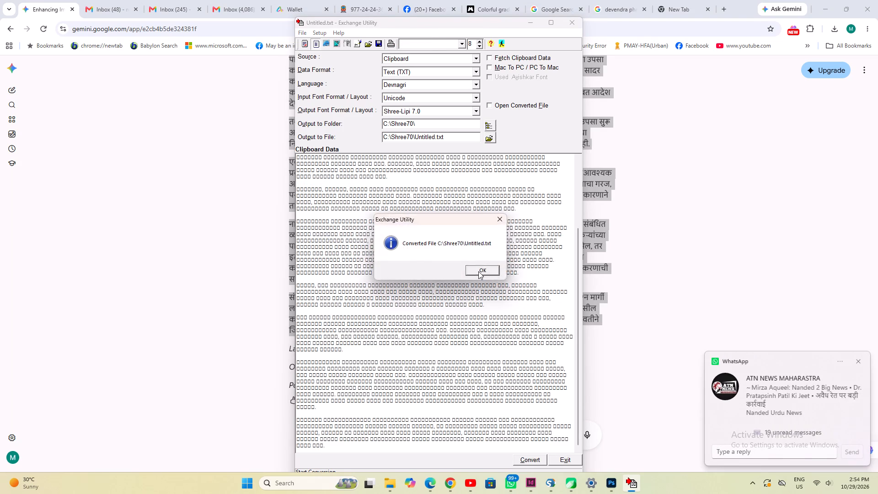
pyautogui.click(478, 271)
# In InDesign, move the शिवाजी महाविद्यालयाचा आदर्श article's headline and body frames from the pasteboard into page 04's first three columns, below the header.
pyautogui.click(526, 482)
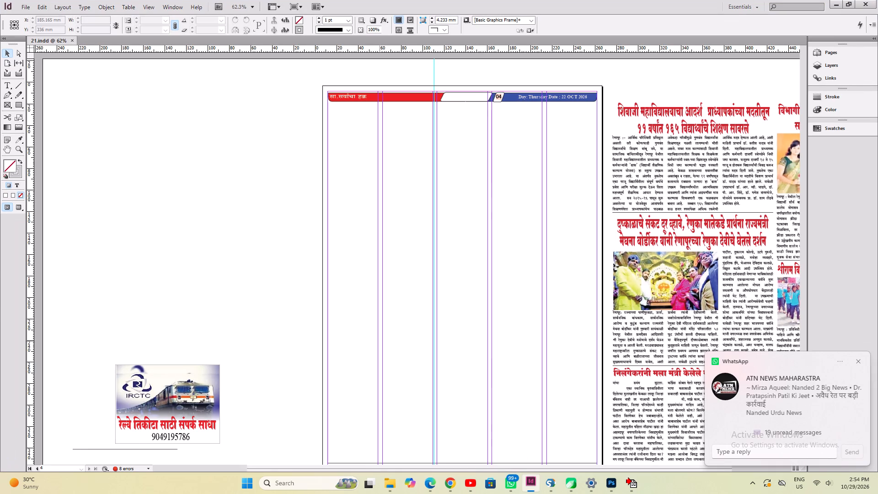
pyautogui.click(661, 123)
pyautogui.keyDown('shift'); pyautogui.click(663, 192); pyautogui.keyUp('shift')
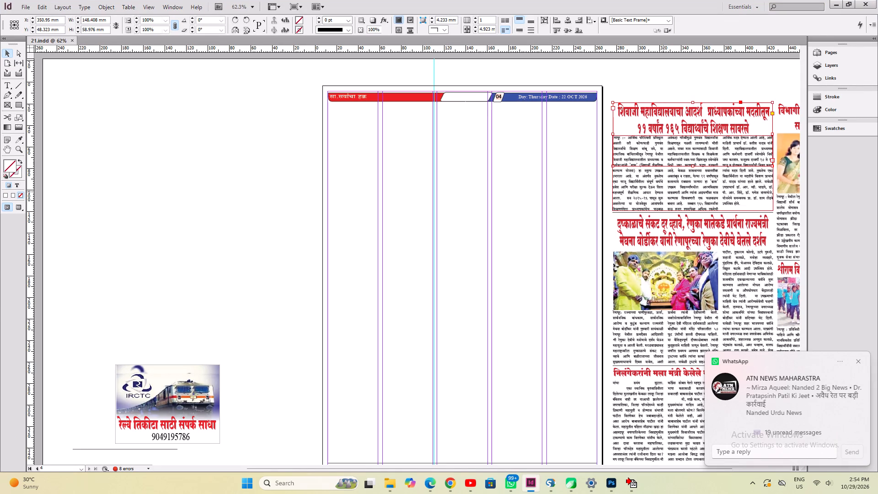
pyautogui.moveTo(662, 192); pyautogui.dragTo(353, 206)
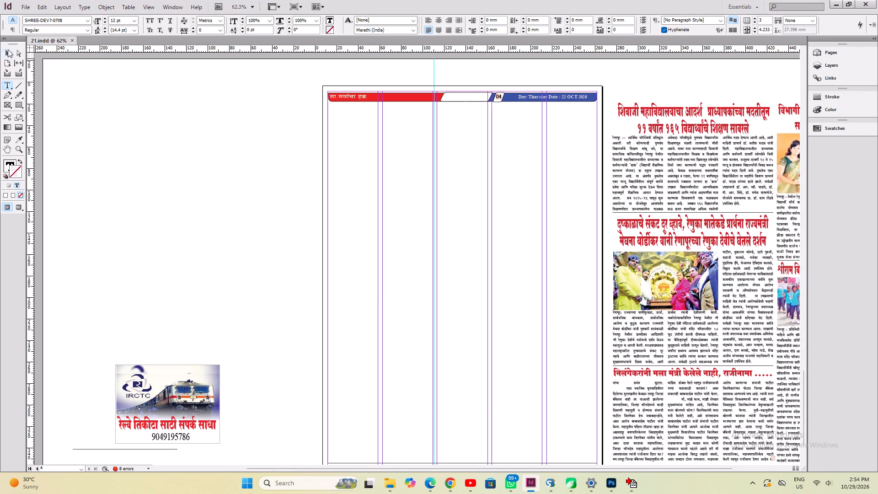
pyautogui.click(8, 49)
pyautogui.click(692, 96)
pyautogui.moveTo(691, 89); pyautogui.dragTo(691, 160)
pyautogui.moveTo(677, 181); pyautogui.dragTo(422, 186)
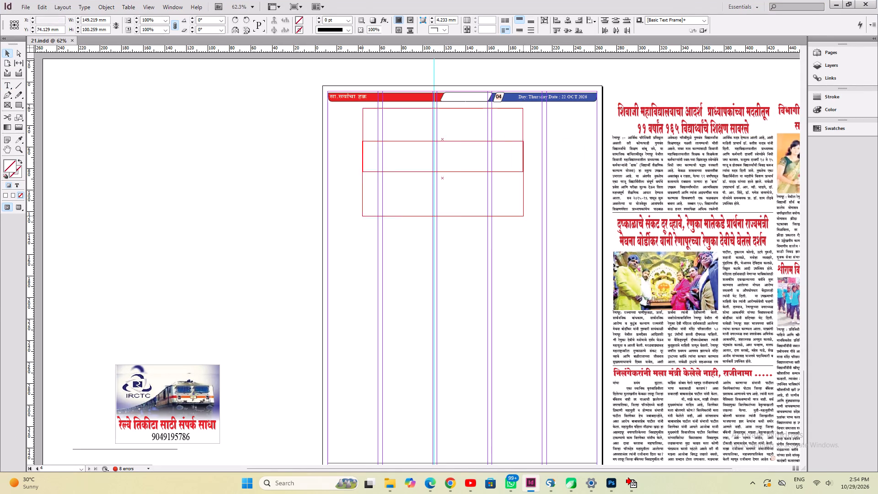
pyautogui.moveTo(422, 186); pyautogui.dragTo(391, 187)
pyautogui.click(365, 337)
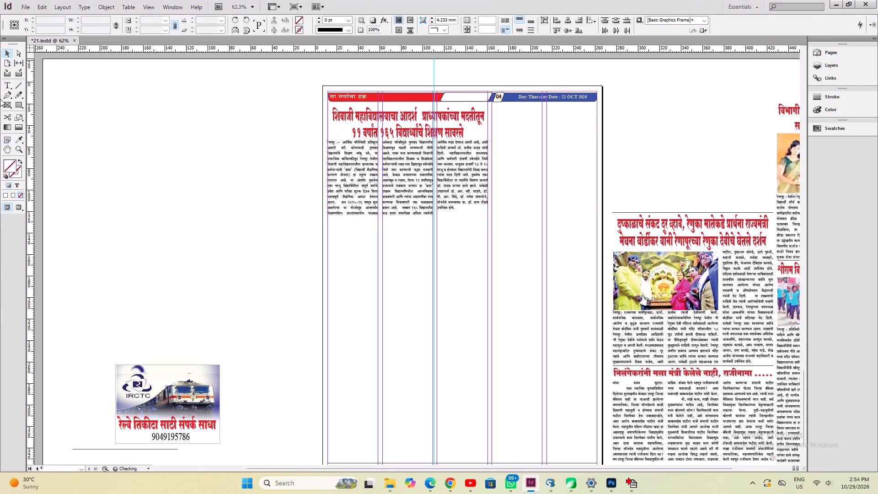
# Draw a text frame about 114 by 216 mm on the pasteboard beside page 04 and paste the converted text.
pyautogui.moveTo(3, 82); pyautogui.dragTo(7, 84)
pyautogui.moveTo(134, 84); pyautogui.dragTo(257, 315)
pyautogui.hotkey('ctrl', 'v')
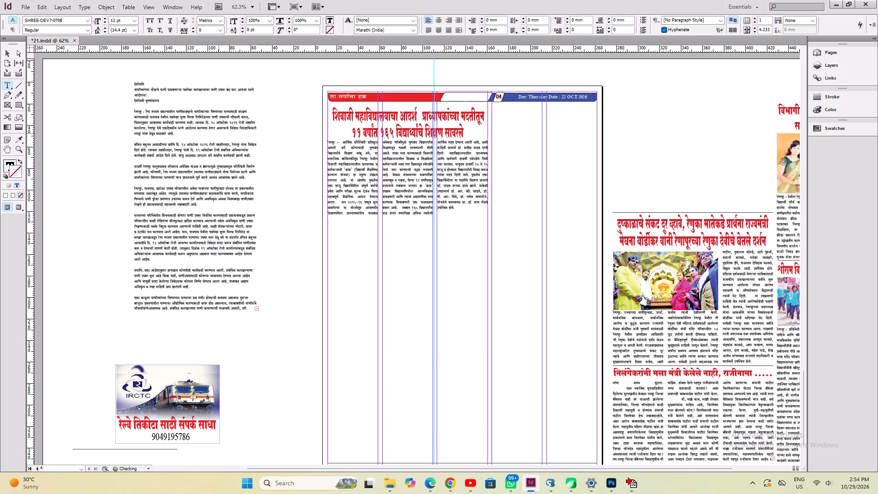
# Delete the first line, देशोन्नति, from the pasted article text.
pyautogui.click(203, 97)
pyautogui.hotkey('ctrl', '2')
pyautogui.moveTo(449, 224); pyautogui.dragTo(107, 154)
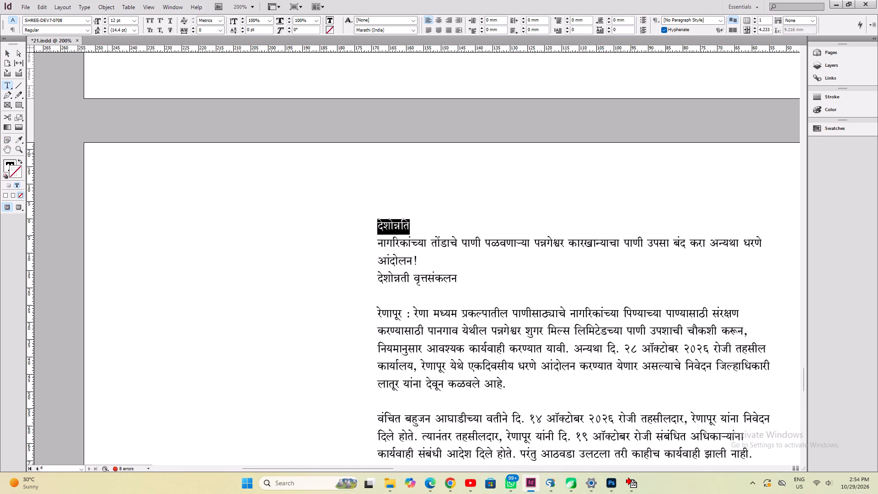
pyautogui.press('BackSpace')
pyautogui.press('Down')
pyautogui.hotkey('shift', 'Up')
pyautogui.press('BackSpace')
# Cut the two-line नागरिकांच्या तोंडाचे पाणी headline from the pasted text and paste it without formatting over the red headline on page 04.
pyautogui.hotkey('shift', 'Down')
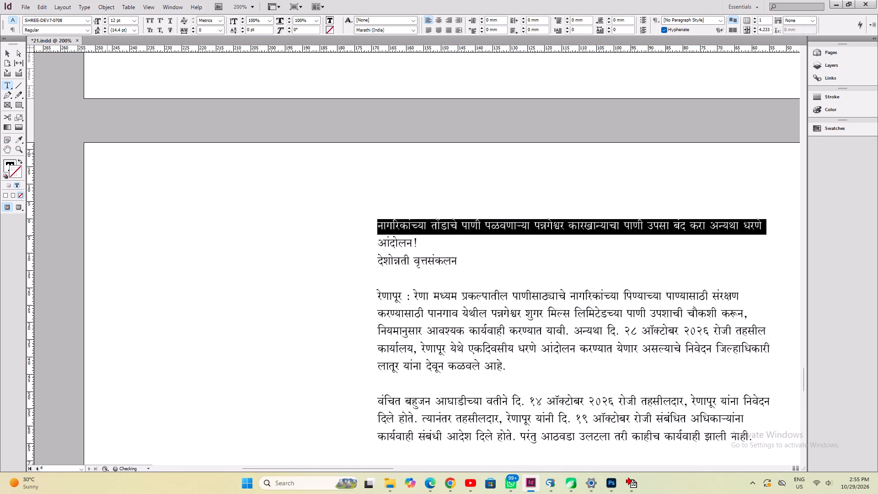
pyautogui.hotkey('shift', 'Down')
pyautogui.hotkey('ctrl', 'x')
pyautogui.hotkey('ctrl', '1')
pyautogui.keyDown('alt'); pyautogui.moveTo(467, 284); pyautogui.dragTo(5, 264); pyautogui.keyUp('alt')
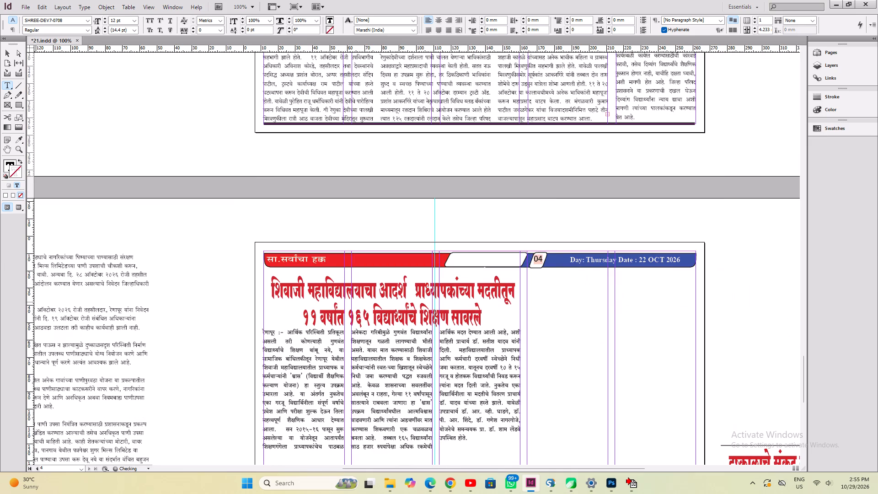
pyautogui.click(344, 313)
pyautogui.hotkey('ctrl', 'a')
pyautogui.click(42, 7)
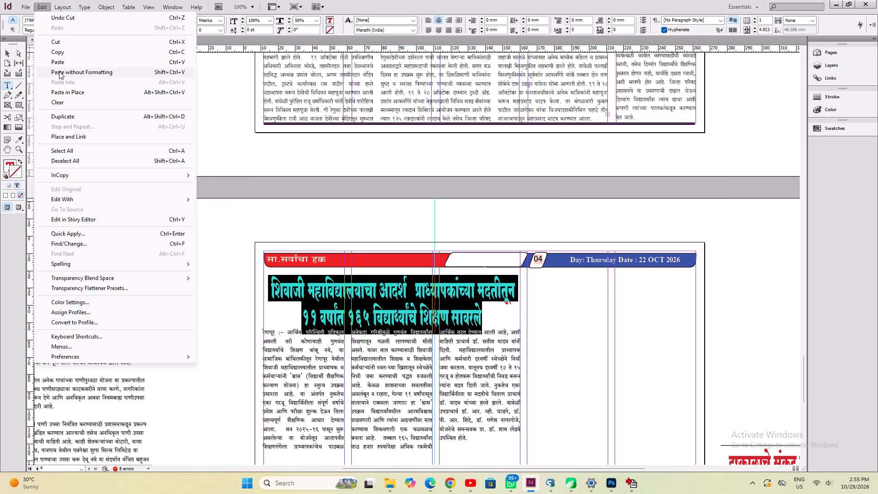
pyautogui.click(59, 71)
# Break the red headline after पन्नगेश्वर so that कारखान्याचा starts the second line.
pyautogui.click(376, 315)
pyautogui.hotkey('ctrl', 'a')
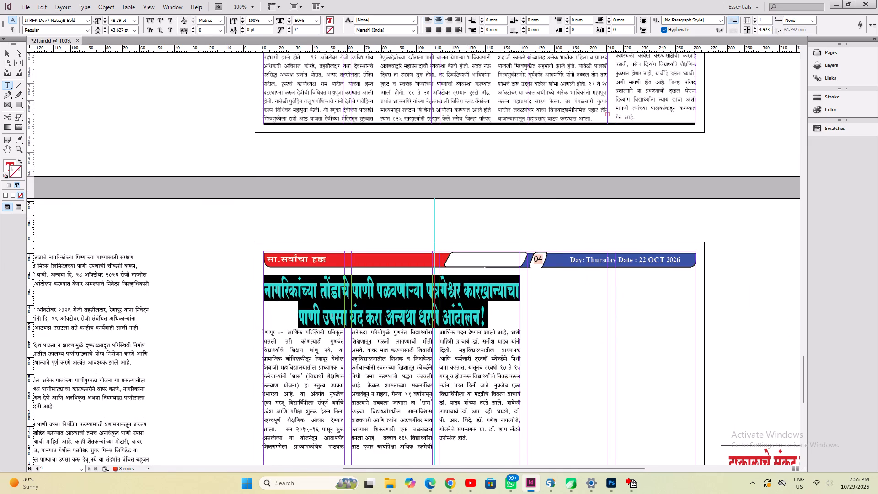
pyautogui.click(466, 295)
pyautogui.press('Return')
pyautogui.hotkey('ctrl', 'a')
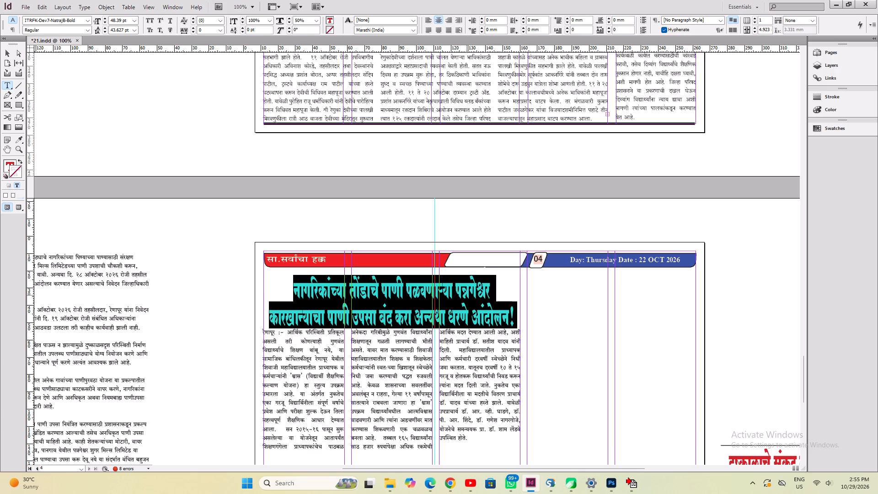
# Nudge the headline frame up toward the page header, fit it to its content and raise its bottom edge to the body text.
pyautogui.click(9, 56)
pyautogui.hotkey('shift', 'Up')
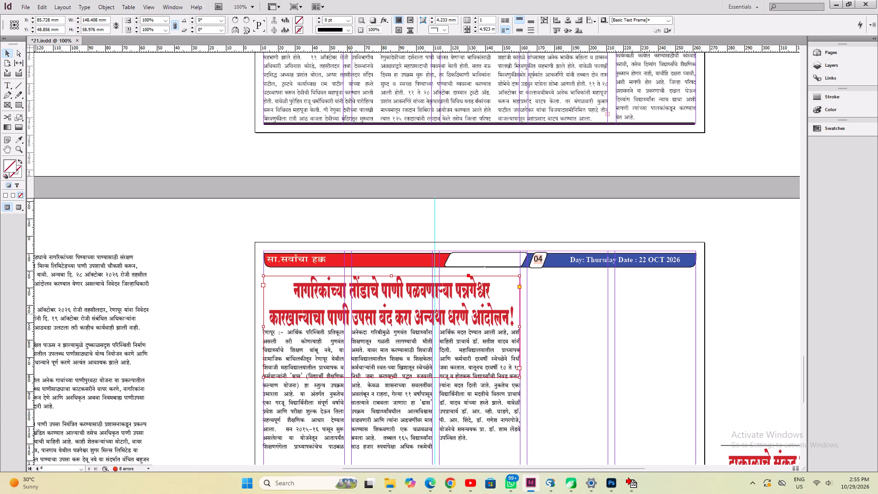
pyautogui.press('Down')
pyautogui.hotkey('ctrl', 'alt', 'c')
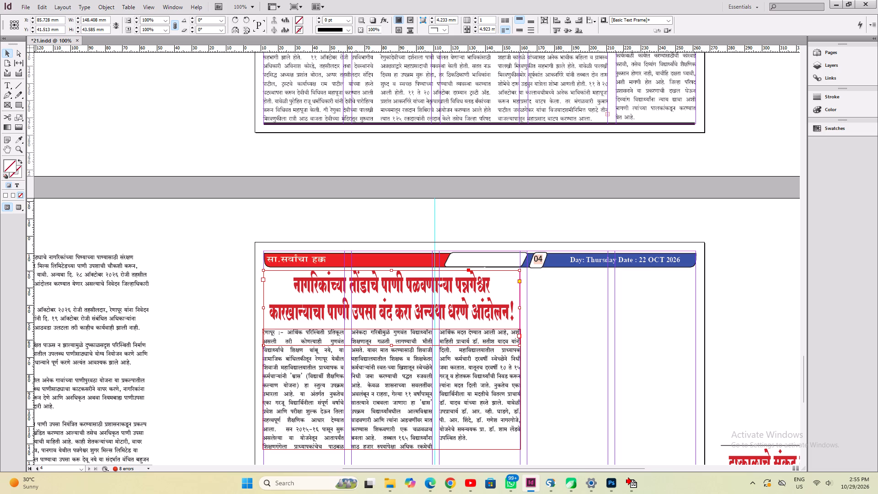
pyautogui.moveTo(391, 345); pyautogui.dragTo(392, 326)
# Delete the देशोन्नती वृत्तसंकलन byline and the blank line below it from the pasteboard article text.
pyautogui.click(241, 344)
pyautogui.press('space')
pyautogui.moveTo(177, 352); pyautogui.dragTo(449, 357)
pyautogui.click(298, 367)
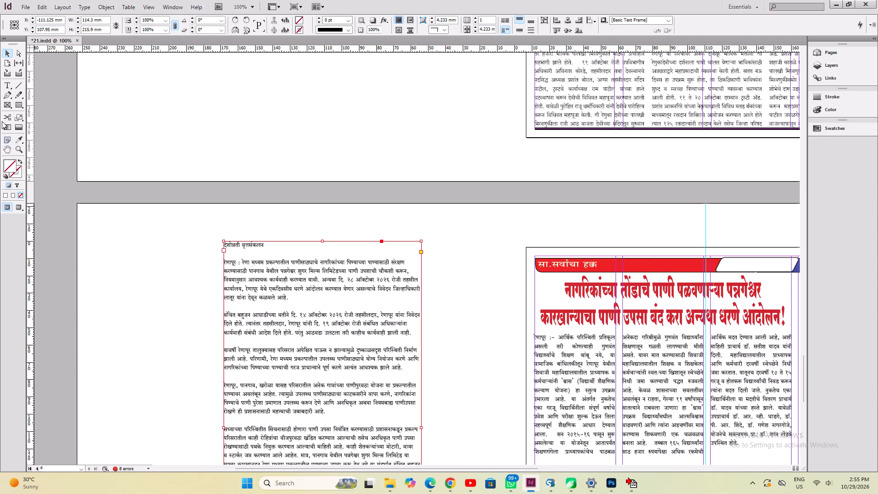
pyautogui.click(8, 83)
pyautogui.click(230, 260)
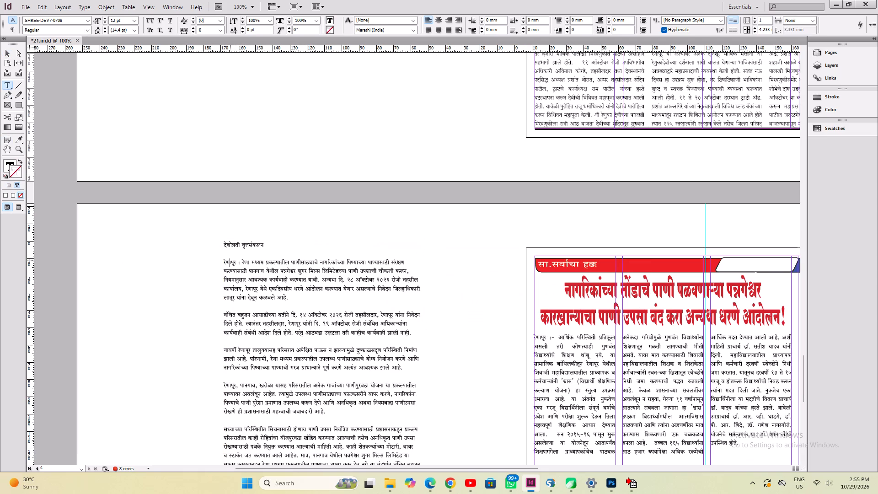
pyautogui.press('Home')
pyautogui.hotkey('shift', 'Up')
pyautogui.hotkey('shift', 'Up')
pyautogui.press('BackSpace')
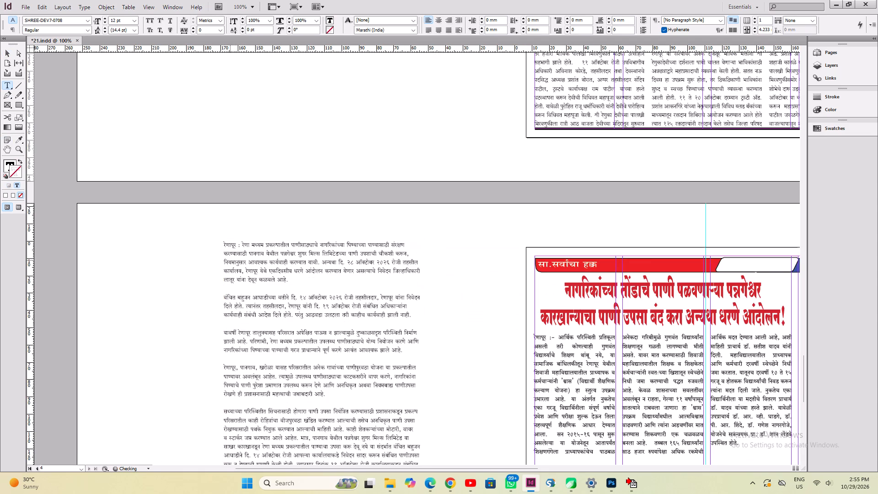
# Remove the blank line before the paragraph beginning वंचित बहुजन आघाडीच्या and indent that paragraph with a tab.
pyautogui.press('Down')
pyautogui.press('Down')
pyautogui.press('Down')
pyautogui.press('Down')
pyautogui.press('Down')
pyautogui.press('Delete')
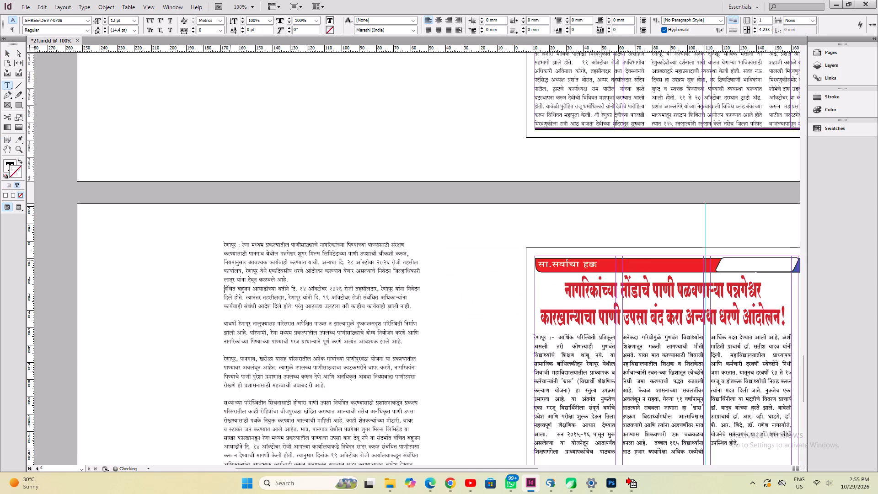
pyautogui.press('Tab')
# Remove the blank line before the paragraph beginning यावर्षी रेणापूर and indent that paragraph with a tab.
pyautogui.press('Down')
pyautogui.press('Down')
pyautogui.press('Down')
pyautogui.press('Down')
pyautogui.press('Down')
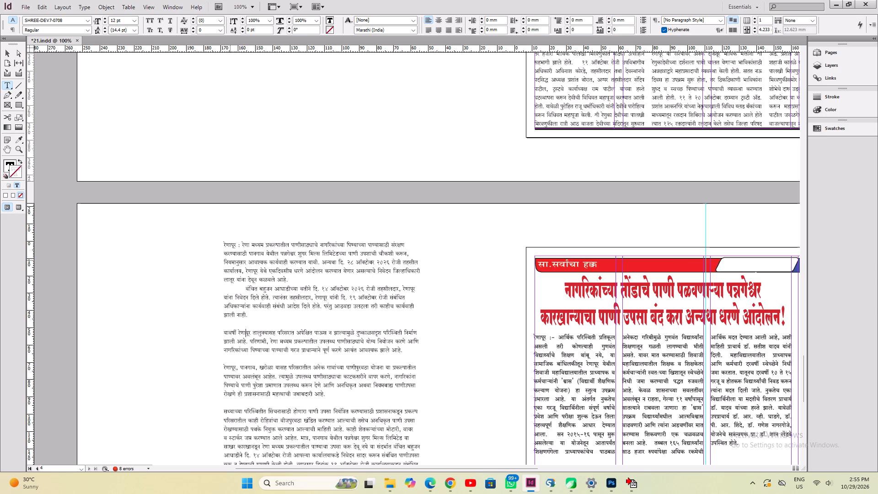
pyautogui.press('Up')
pyautogui.press('Delete')
pyautogui.press('Tab')
# Remove the tab and paragraph break before यावर्षी रेणापूर, joining that paragraph to the preceding one.
pyautogui.press('Down')
pyautogui.press('Down')
pyautogui.press('Down')
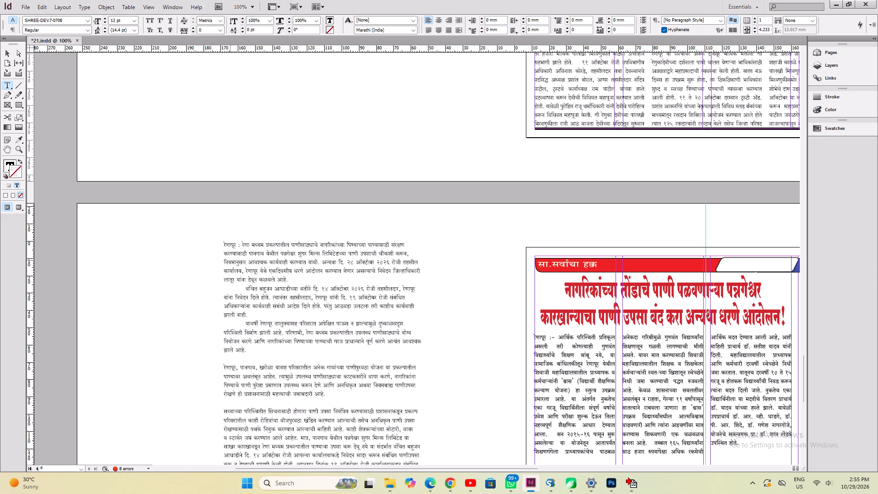
pyautogui.press('Up')
pyautogui.press('Up')
pyautogui.press('Up')
pyautogui.press('BackSpace')
pyautogui.press('BackSpace')
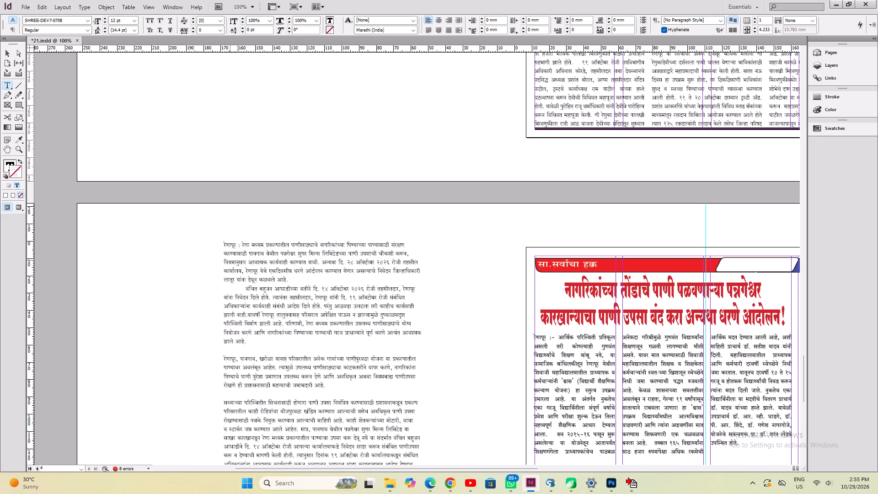
# Join the paragraph beginning रेणापूर, पानगाव to the end of the preceding paragraph, removing the blank line between them.
pyautogui.press('Down')
pyautogui.press('Down')
pyautogui.press('Down')
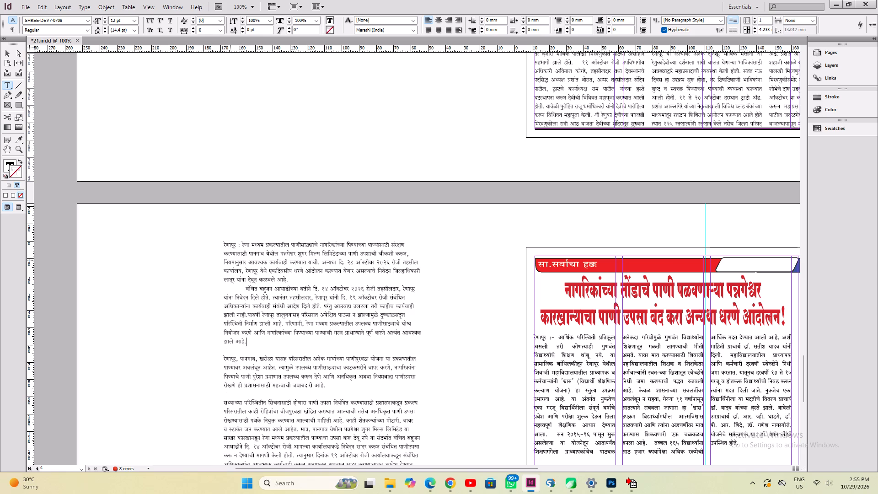
pyautogui.press('Delete')
pyautogui.press('Delete')
# Remove the blank line before the paragraph beginning सध्याच्या परिस्थितीत and indent that paragraph with a tab.
pyautogui.press('Down')
pyautogui.press('Down')
pyautogui.press('Down')
pyautogui.press('Down')
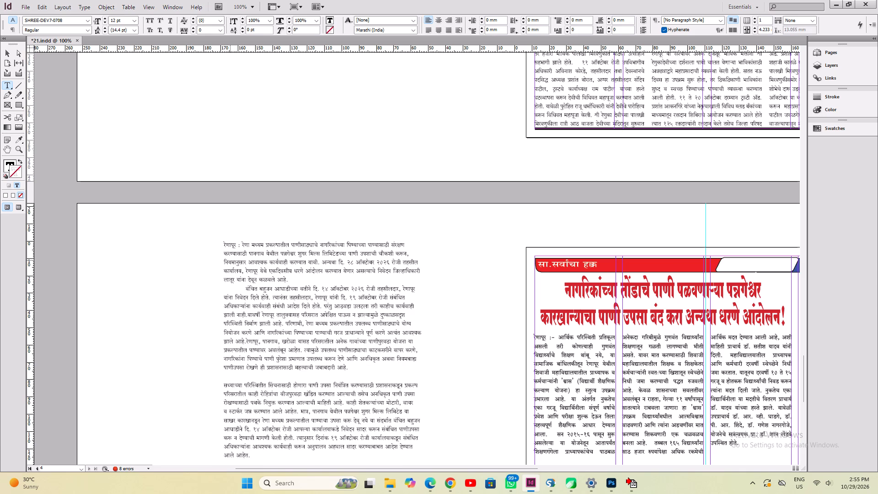
pyautogui.press('Delete')
pyautogui.press('Tab')
# Remove the blank line before the paragraph beginning तथापि, सदर आदेशानुसार and indent that paragraph with a tab.
pyautogui.press('Down')
pyautogui.press('Down')
pyautogui.press('Down')
pyautogui.press('Down')
pyautogui.press('Down')
pyautogui.press('Down')
pyautogui.press('Down')
pyautogui.press('Down')
pyautogui.press('Down')
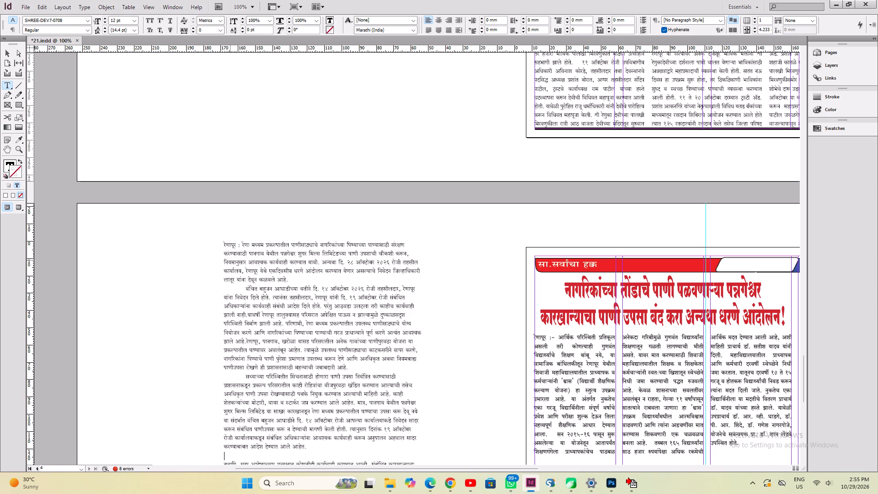
pyautogui.press('Delete')
pyautogui.press('Tab')
# Justify the entire article text with last lines aligned left.
pyautogui.press('Down')
pyautogui.press('Down')
pyautogui.hotkey('ctrl', 'a')
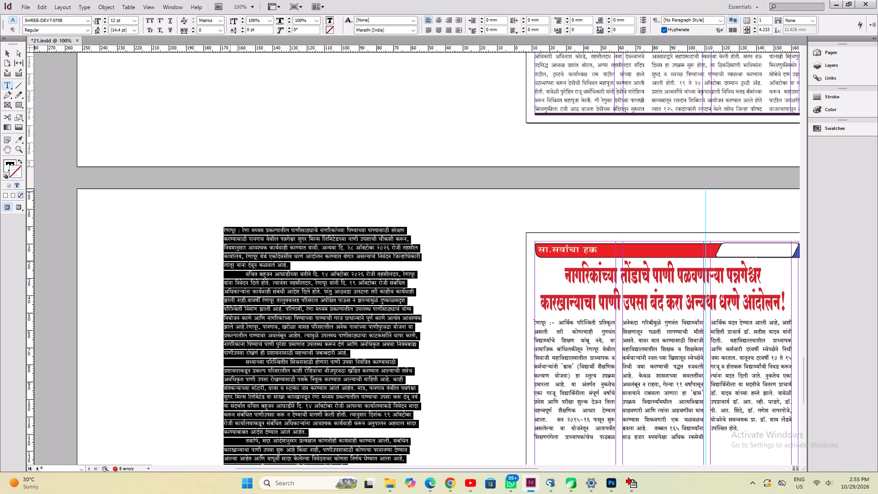
pyautogui.hotkey('ctrl', 'shift', 'j')
pyautogui.press('Left')
# Remove the blank line before the paragraph beginning एका बाजूला and indent that paragraph with a tab.
pyautogui.press('Down')
pyautogui.press('Down')
pyautogui.press('Down')
pyautogui.press('Down')
pyautogui.press('Down')
pyautogui.press('Down')
pyautogui.press('Down')
pyautogui.press('Down')
pyautogui.press('Down')
pyautogui.press('Down')
pyautogui.press('Down')
pyautogui.press('Down')
pyautogui.press('Down')
pyautogui.press('Down')
pyautogui.press('Down')
pyautogui.press('Down')
pyautogui.press('Down')
pyautogui.press('Down')
pyautogui.press('Down')
pyautogui.press('Down')
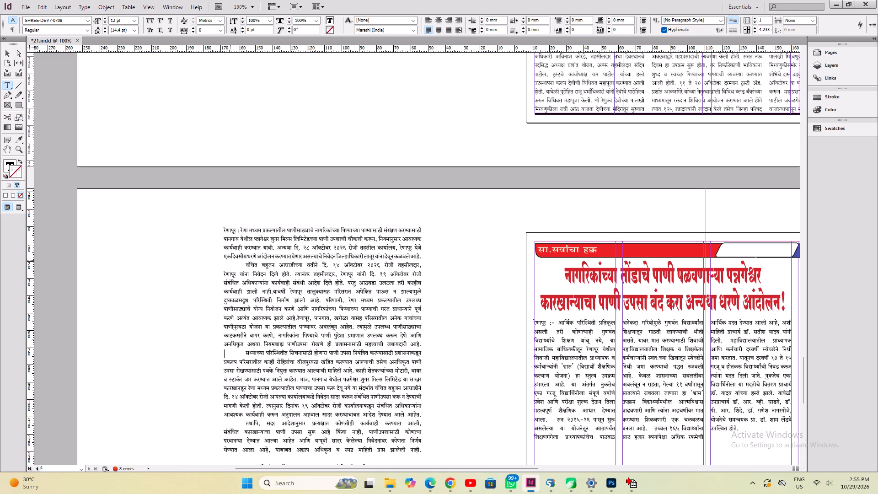
pyautogui.press('Up')
pyautogui.press('Up')
pyautogui.press('Delete')
pyautogui.press('Tab')
# Join the paragraph beginning नागरिकांच्या पिण्याच्या पाण्याच्या to the end of the preceding paragraph, removing the blank line between them.
pyautogui.press('Down')
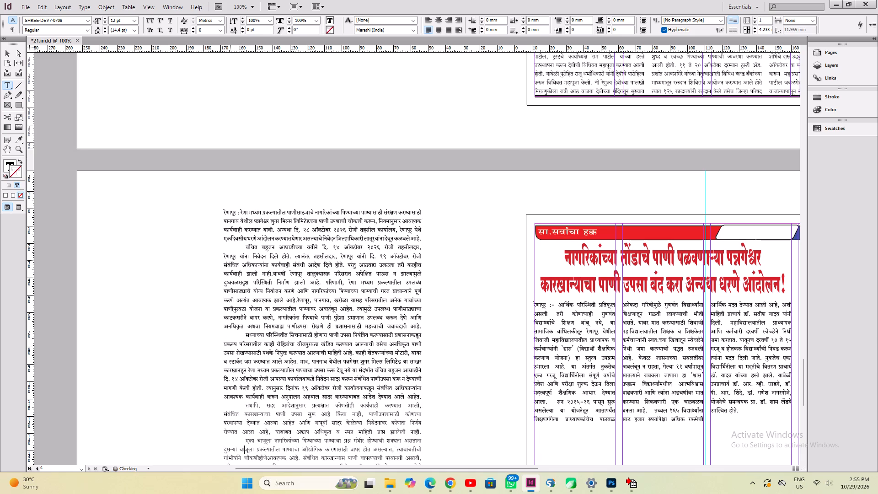
pyautogui.press('Down')
pyautogui.press('Down')
pyautogui.press('Down')
pyautogui.press('Down')
pyautogui.press('Down')
pyautogui.press('Down')
pyautogui.press('Down')
pyautogui.press('Down')
pyautogui.press('Down')
pyautogui.press('Down')
pyautogui.press('Down')
pyautogui.press('Down')
pyautogui.press('Down')
pyautogui.press('Down')
pyautogui.press('Down')
pyautogui.press('Down')
pyautogui.press('Down')
pyautogui.press('Down')
pyautogui.press('Down')
pyautogui.press('Down')
pyautogui.press('Up')
pyautogui.press('Up')
pyautogui.press('Up')
pyautogui.press('Up')
pyautogui.press('Up')
pyautogui.press('Up')
pyautogui.press('Up')
pyautogui.press('Up')
pyautogui.press('Up')
pyautogui.press('Up')
pyautogui.press('Up')
pyautogui.press('Up')
pyautogui.press('Up')
pyautogui.press('Up')
pyautogui.press('Up')
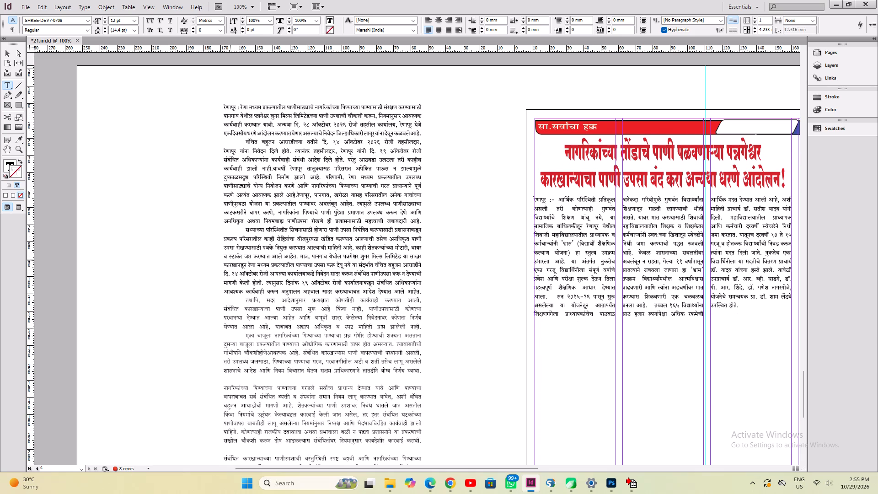
pyautogui.press('Down')
pyautogui.press('Down')
pyautogui.press('Down')
pyautogui.press('Down')
pyautogui.press('Down')
pyautogui.press('Down')
pyautogui.press('Delete')
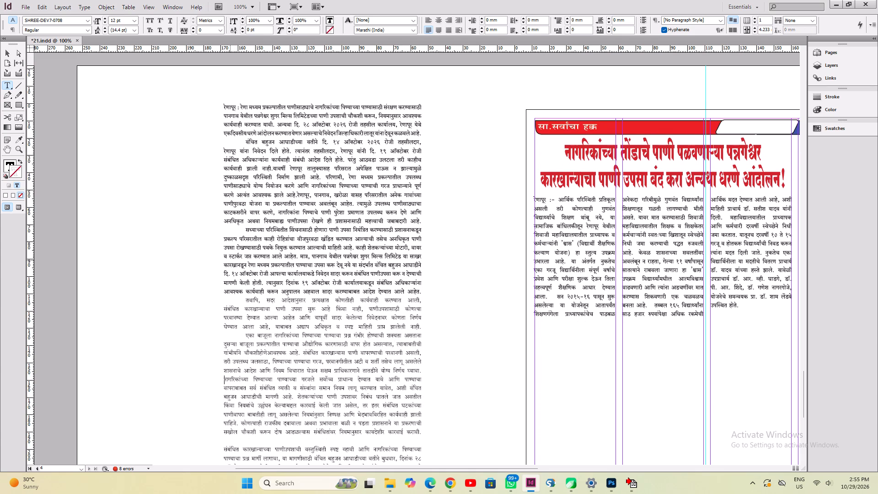
pyautogui.press('BackSpace')
# Join the final paragraph beginning संबंधित कारखान्याच्या to the end of the preceding paragraph, removing the blank line between them.
pyautogui.press('Down')
pyautogui.press('Down')
pyautogui.press('Down')
pyautogui.press('Down')
pyautogui.press('Down')
pyautogui.press('Down')
pyautogui.press('Down')
pyautogui.press('Down')
pyautogui.press('Up')
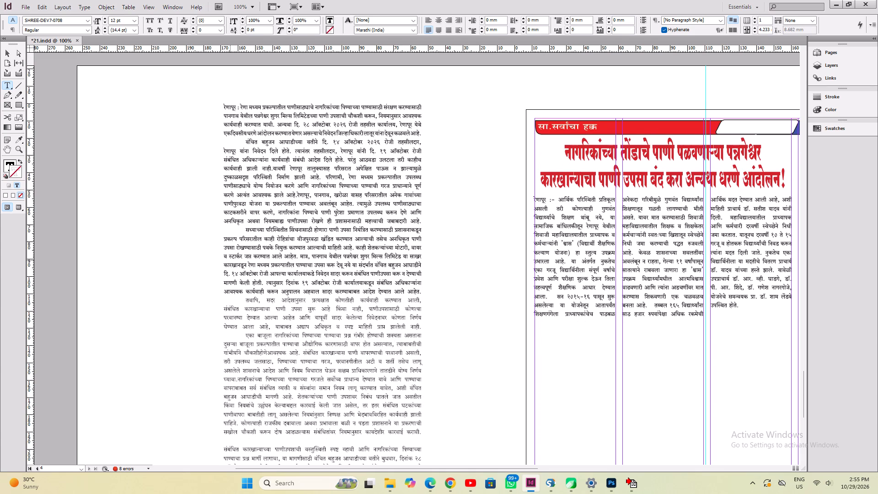
pyautogui.press('Delete')
pyautogui.press('BackSpace')
# Move the whole article from the pasteboard into the three-column frame below the headline, replacing its old text, and fit the frame to its content.
pyautogui.press('Down')
pyautogui.press('Down')
pyautogui.press('Down')
pyautogui.press('Down')
pyautogui.press('Down')
pyautogui.press('Down')
pyautogui.press('Down')
pyautogui.press('Down')
pyautogui.press('Down')
pyautogui.press('Down')
pyautogui.press('Down')
pyautogui.press('Down')
pyautogui.press('Down')
pyautogui.press('Down')
pyautogui.press('Down')
pyautogui.press('Down')
pyautogui.press('Down')
pyautogui.press('Down')
pyautogui.press('Down')
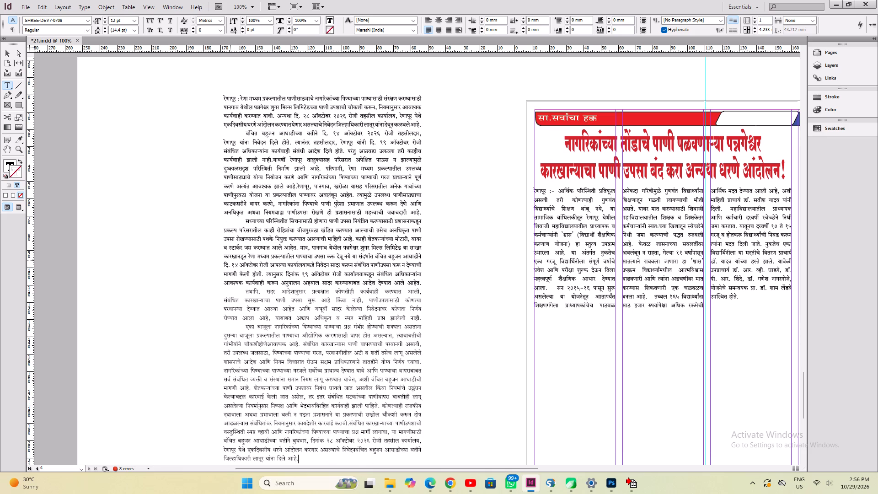
pyautogui.hotkey('ctrl', 'a')
pyautogui.hotkey('ctrl', '0')
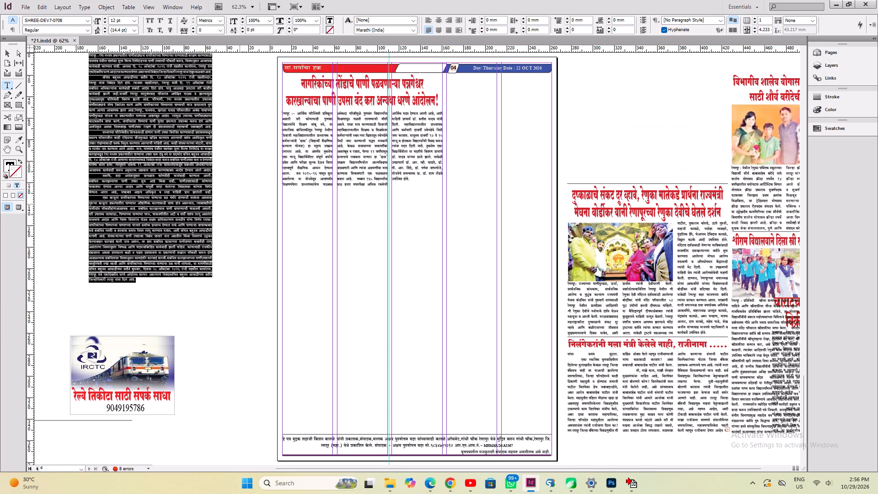
pyautogui.hotkey('ctrl', 'x')
pyautogui.click(359, 156)
pyautogui.hotkey('ctrl', 'a')
pyautogui.hotkey('ctrl', 'v')
pyautogui.hotkey('ctrl', 'alt', 'c')
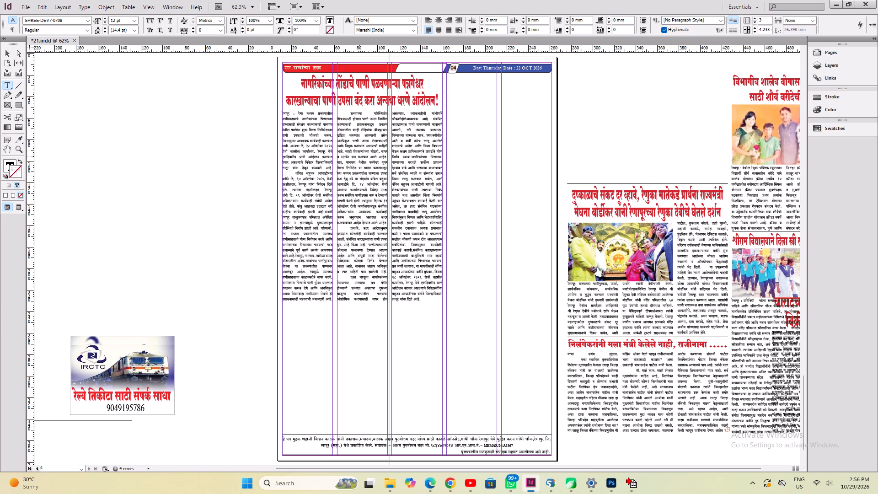
# Select the three-column article frame together with the headline frame and nudge them up toward the page 04 header.
pyautogui.click(14, 55)
pyautogui.click(396, 194)
pyautogui.hotkey('ctrl', '1')
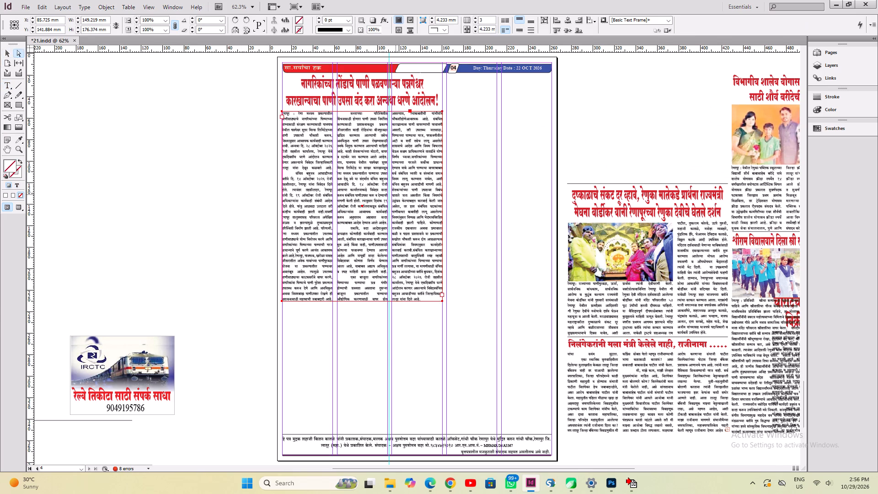
pyautogui.keyDown('shift'); pyautogui.click(431, 194); pyautogui.keyUp('shift')
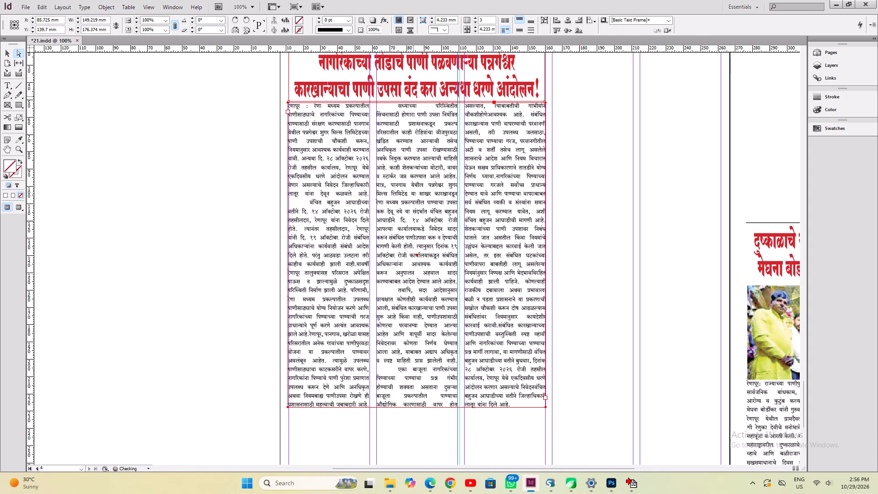
pyautogui.keyDown('shift'); pyautogui.click(413, 97); pyautogui.keyUp('shift')
pyautogui.scroll(3, 423, 257)
pyautogui.press('Up')
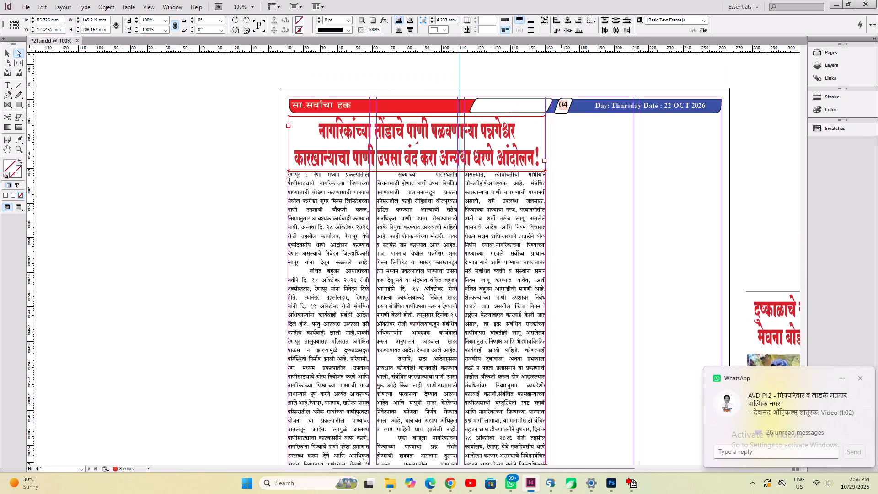
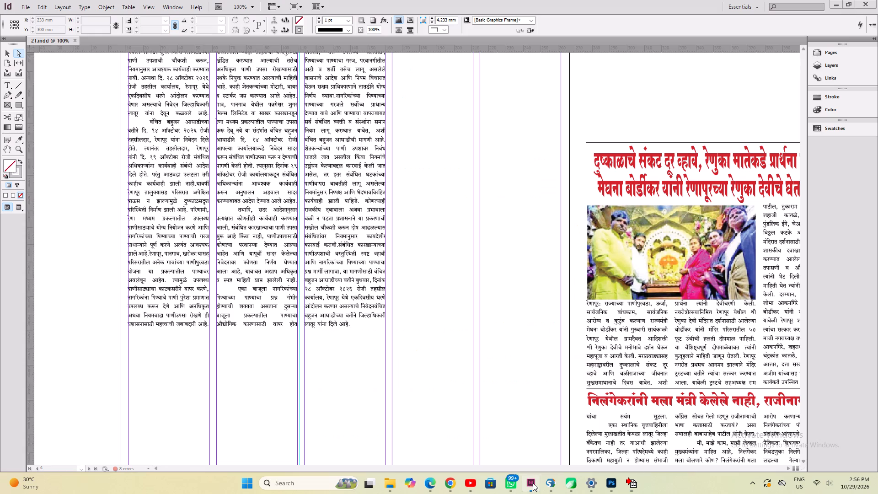
pyautogui.scroll(5, 344, 352)
pyautogui.click(446, 354)
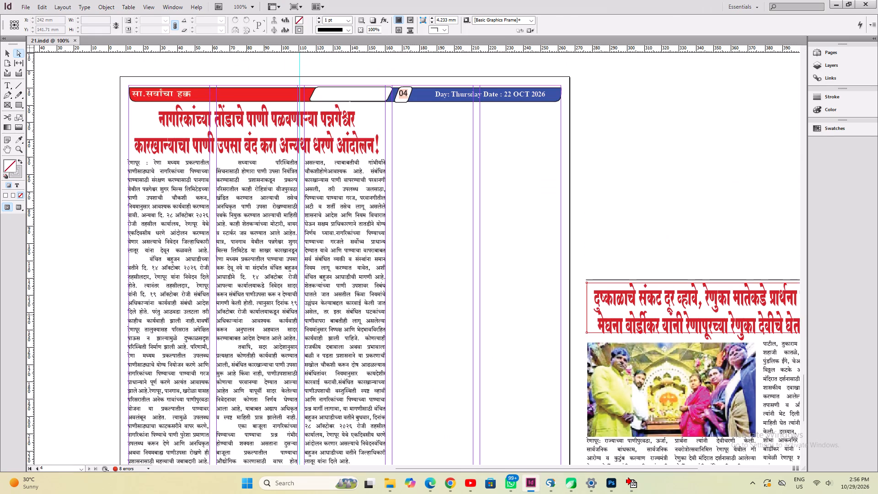
pyautogui.click(604, 312)
pyautogui.scroll(-8, 402, 287)
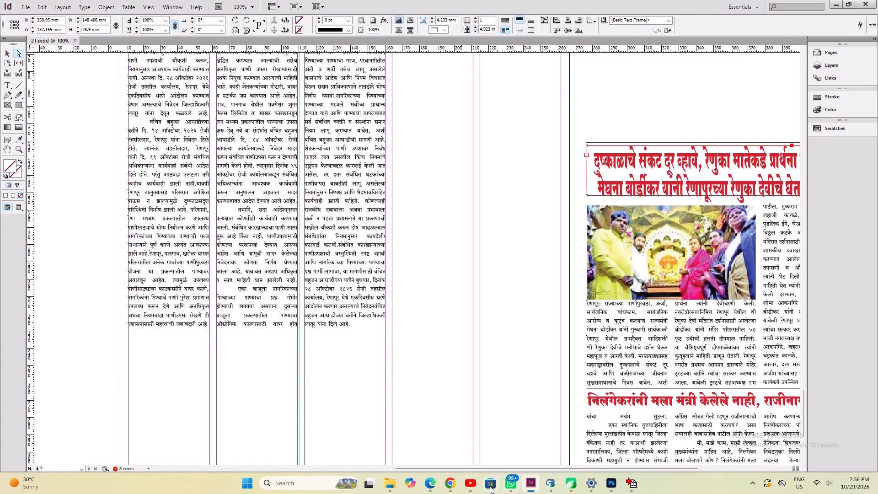
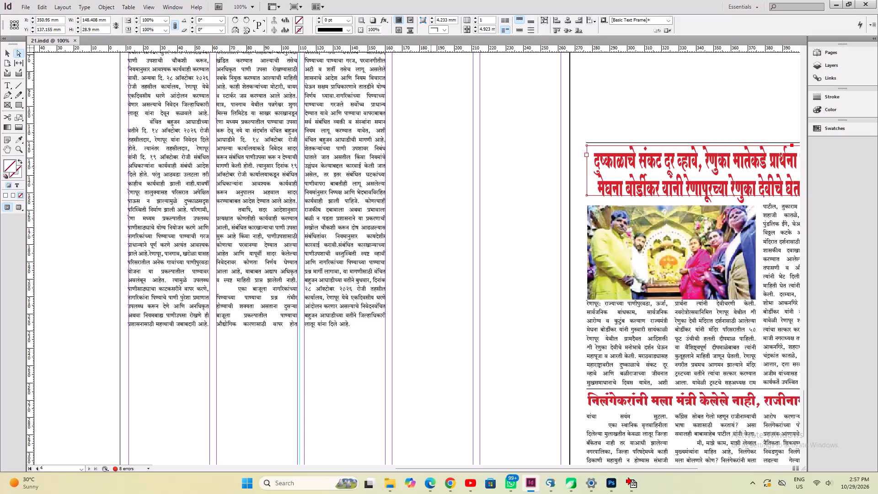
# Save the document.
pyautogui.hotkey('ctrl', 's')
# Draw a rectangle about 95 × 216 mm over page 04's two empty right-hand columns, just below the date header.
pyautogui.hotkey('ctrl', '0')
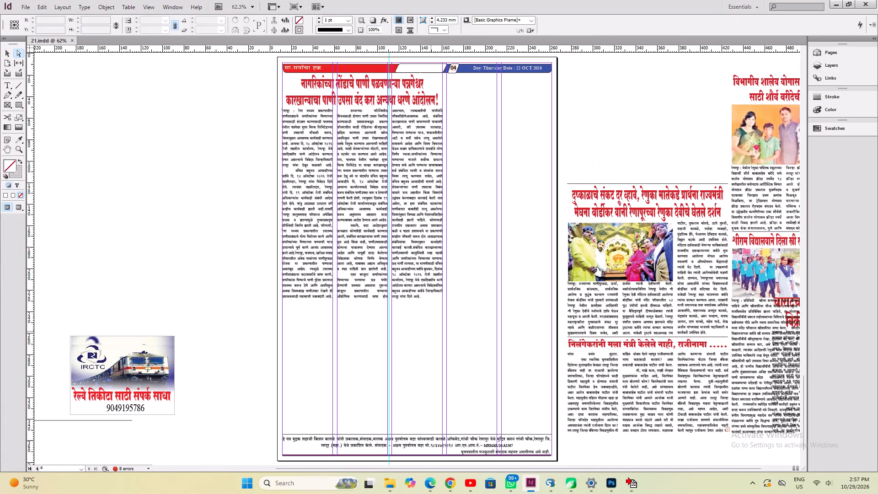
pyautogui.click(15, 106)
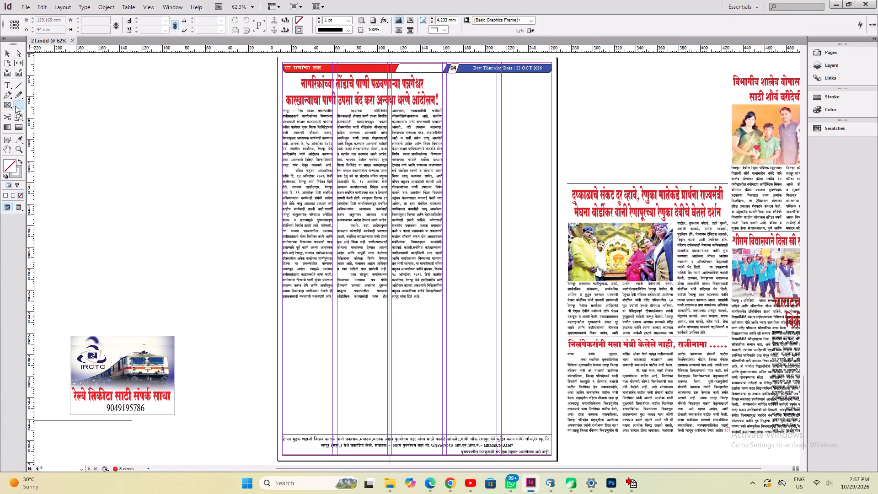
pyautogui.moveTo(446, 77); pyautogui.dragTo(546, 288)
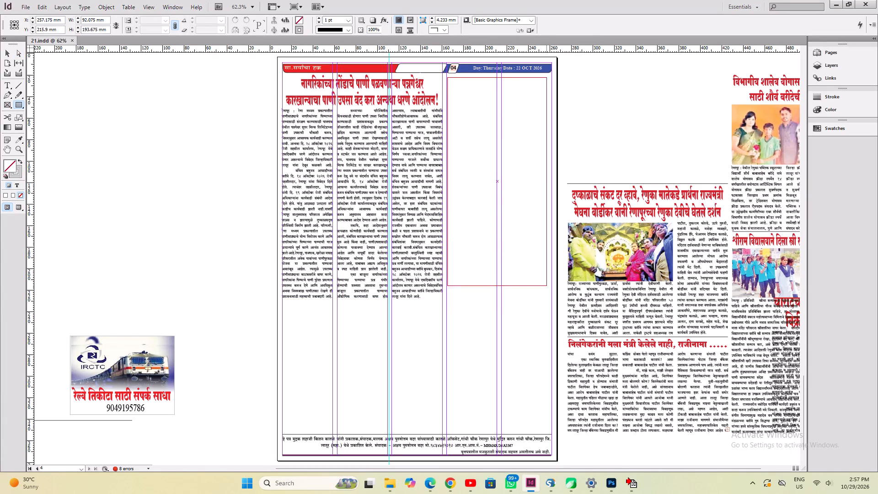
pyautogui.moveTo(546, 288); pyautogui.dragTo(551, 309)
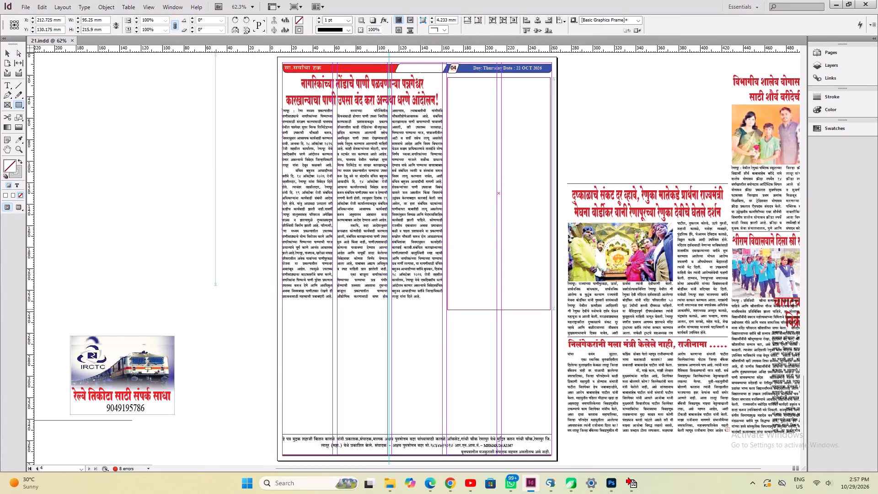
# Give the new rectangle a black 3 pt outline.
pyautogui.hotkey('ctrl', '1')
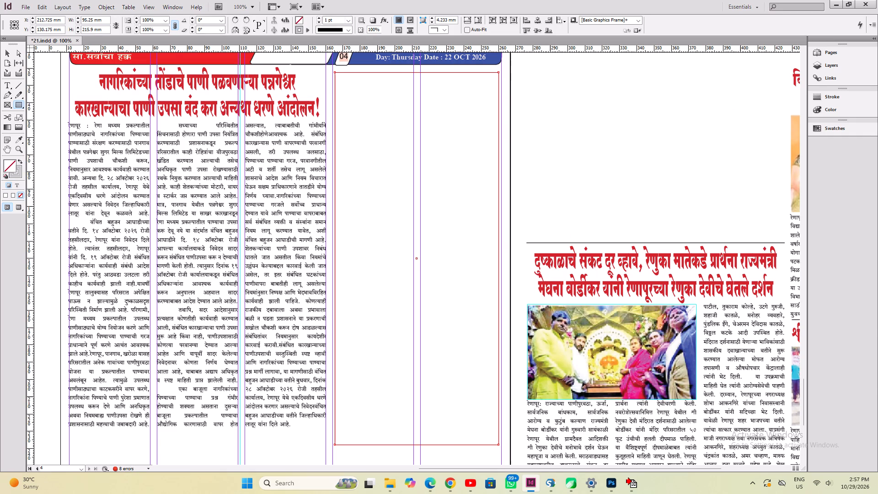
pyautogui.click(308, 29)
pyautogui.doubleClick(317, 65)
pyautogui.click(317, 20)
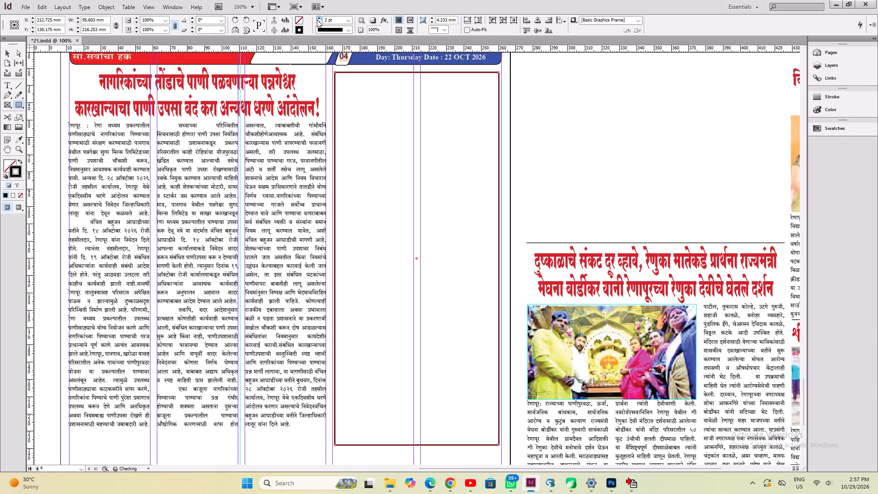
pyautogui.click(317, 20)
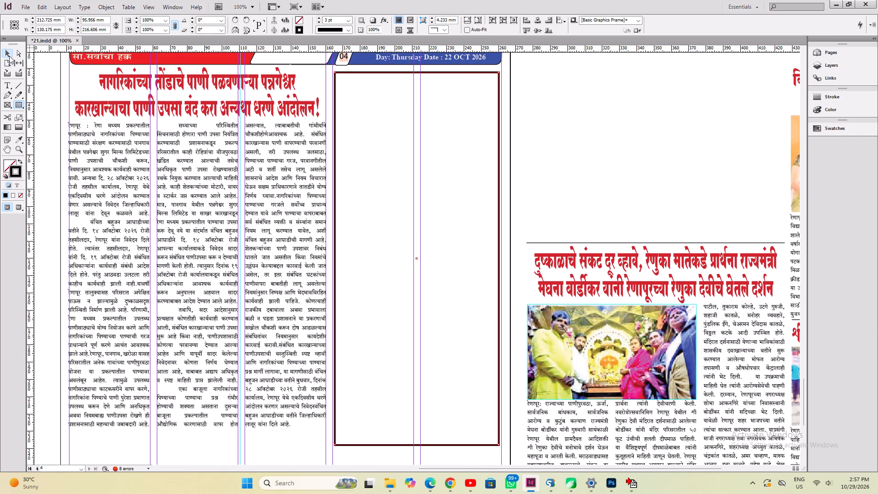
# Stretch the box's sides to the outer column guides and raise its top edge toward the date header, about 97 × 219 mm overall.
pyautogui.click(9, 56)
pyautogui.hotkey('ctrl', '2')
pyautogui.moveTo(250, 260); pyautogui.dragTo(248, 267)
pyautogui.moveTo(581, 259); pyautogui.dragTo(584, 259)
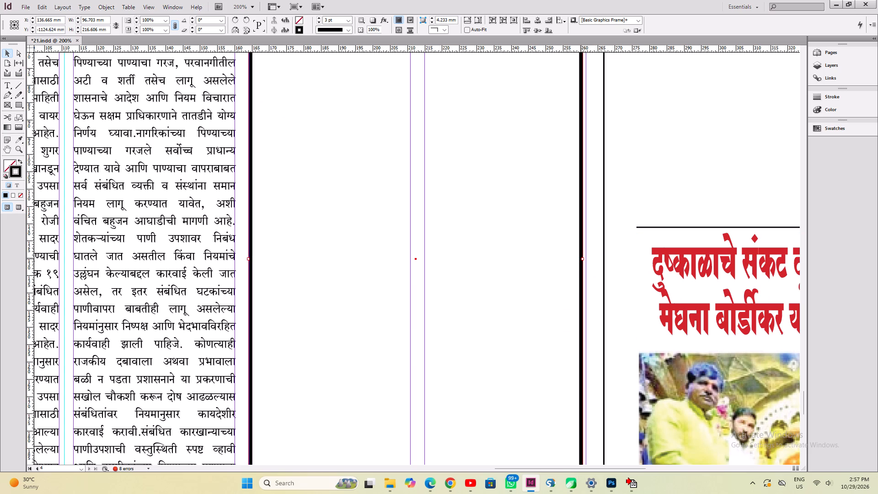
pyautogui.moveTo(584, 259); pyautogui.dragTo(586, 264)
pyautogui.press('space')
pyautogui.press('space')
pyautogui.press('space')
pyautogui.press('space')
pyautogui.press('space')
pyautogui.press('space')
pyautogui.press('space')
pyautogui.press('space')
pyautogui.press('space')
pyautogui.press('space')
pyautogui.press('space')
pyautogui.press('space')
pyautogui.press('space')
pyautogui.press('space')
pyautogui.moveTo(510, 225); pyautogui.dragTo(509, 439)
pyautogui.moveTo(435, 223); pyautogui.dragTo(445, 334)
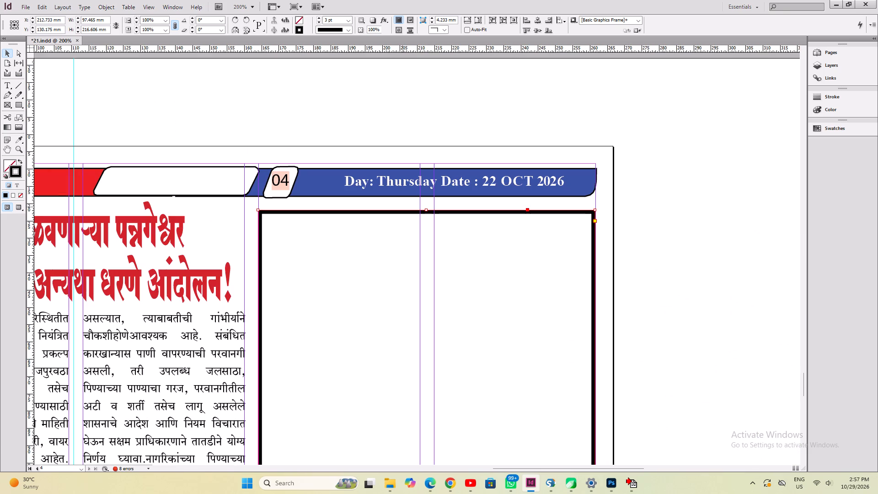
pyautogui.moveTo(425, 210); pyautogui.dragTo(425, 203)
pyautogui.hotkey('ctrl', '1')
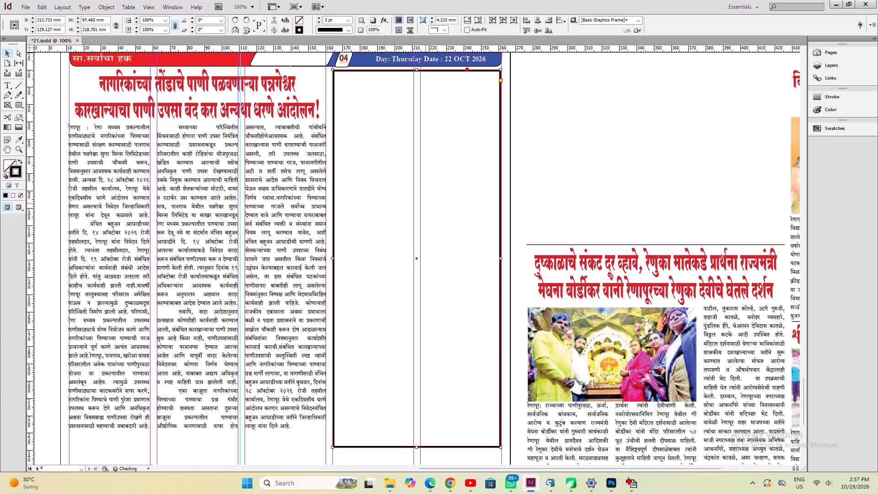
# Move the red headline frame beginning विभागीय शालेय from the pasteboard into the top of the bordered box and narrow it to about 93 mm.
pyautogui.press('space')
pyautogui.press('space')
pyautogui.moveTo(575, 204); pyautogui.dragTo(449, 229)
pyautogui.press('space')
pyautogui.moveTo(619, 245); pyautogui.dragTo(552, 322)
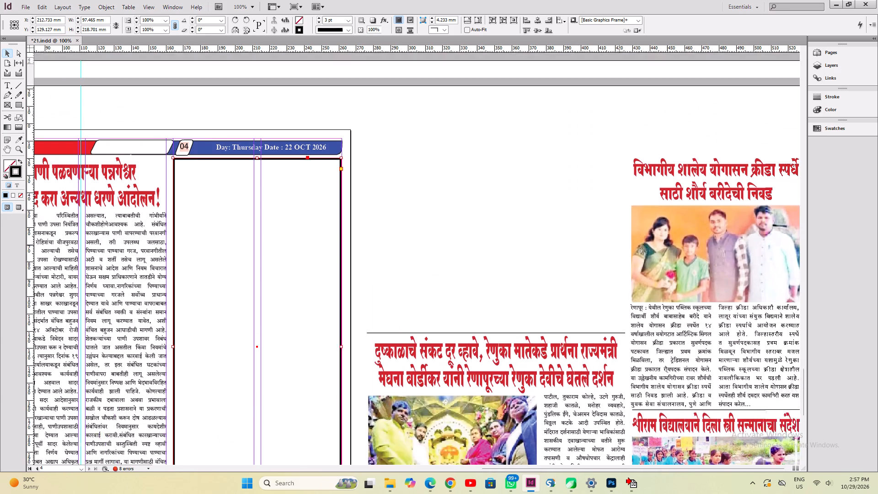
pyautogui.moveTo(552, 322); pyautogui.dragTo(545, 364)
pyautogui.moveTo(720, 226); pyautogui.dragTo(261, 231)
pyautogui.hotkey('ctrl', '2')
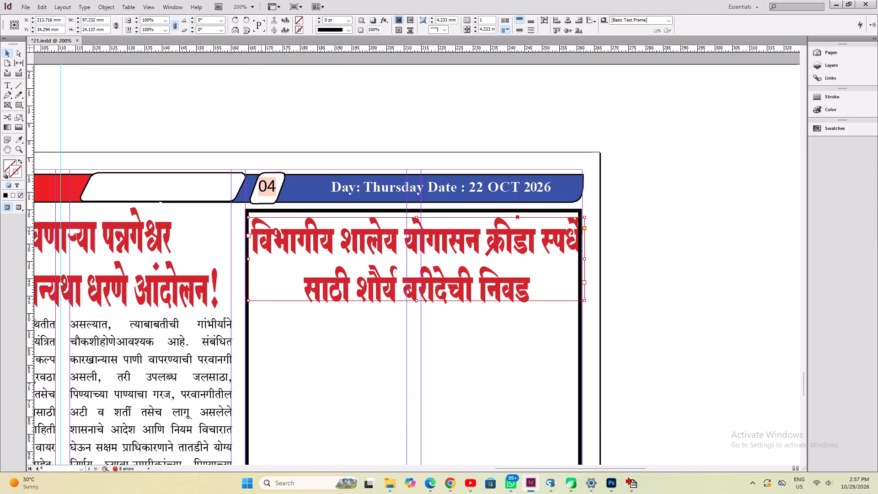
pyautogui.press('Right')
pyautogui.press('Up')
pyautogui.press('Up')
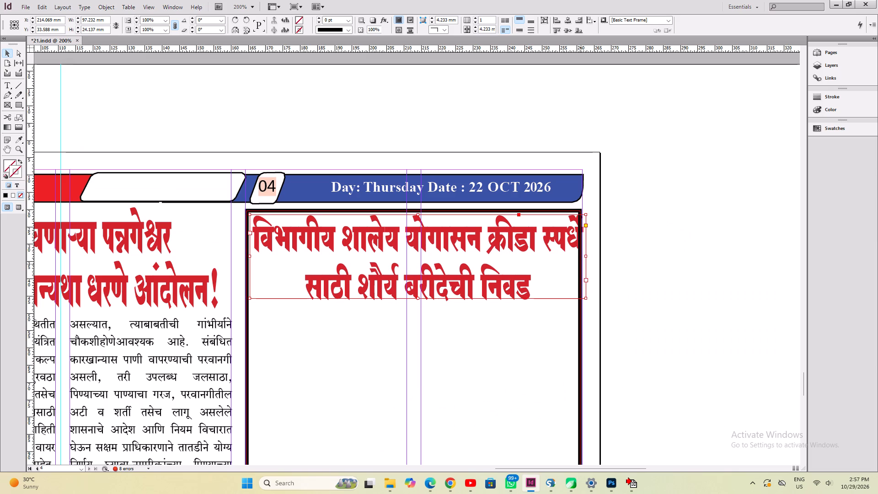
pyautogui.keyDown('ctrl'); pyautogui.moveTo(586, 258); pyautogui.dragTo(573, 272); pyautogui.keyUp('ctrl')
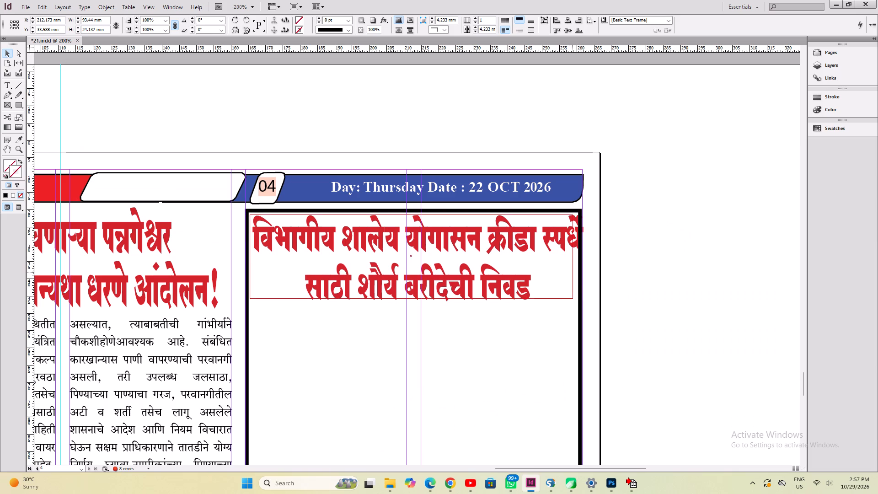
pyautogui.click(5, 88)
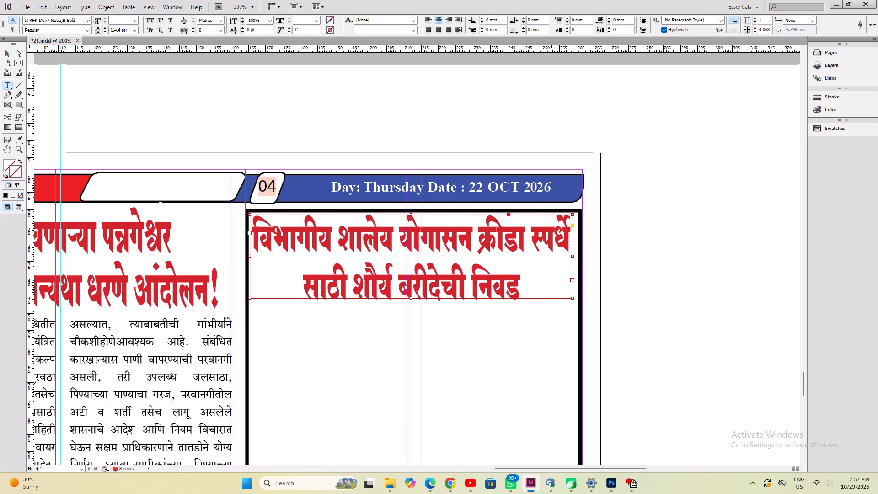
pyautogui.click(539, 243)
pyautogui.press('Left')
pyautogui.press('Return')
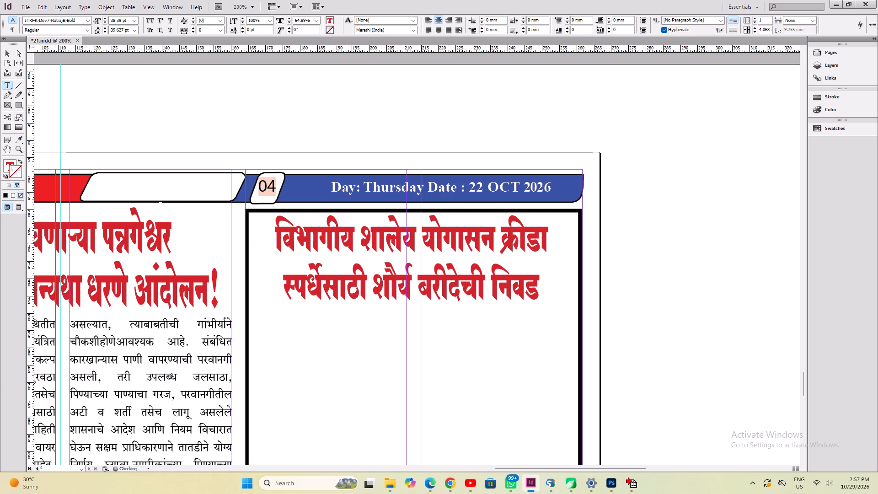
pyautogui.hotkey('ctrl', 'a')
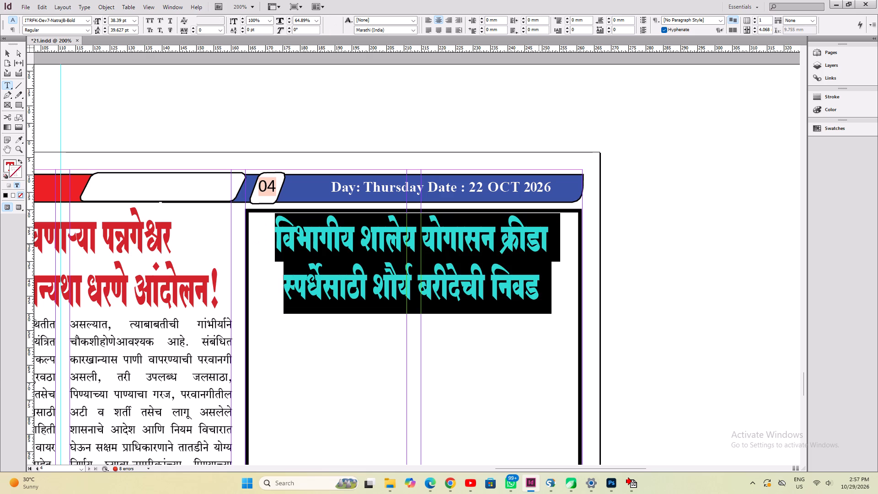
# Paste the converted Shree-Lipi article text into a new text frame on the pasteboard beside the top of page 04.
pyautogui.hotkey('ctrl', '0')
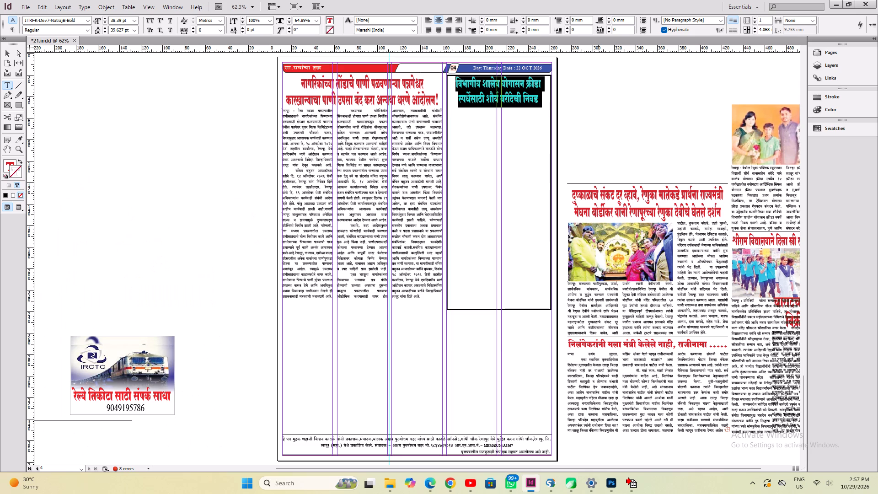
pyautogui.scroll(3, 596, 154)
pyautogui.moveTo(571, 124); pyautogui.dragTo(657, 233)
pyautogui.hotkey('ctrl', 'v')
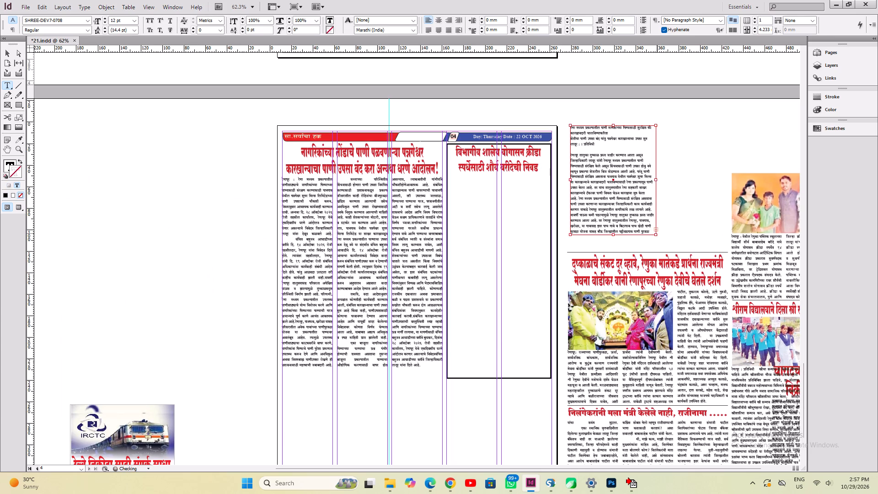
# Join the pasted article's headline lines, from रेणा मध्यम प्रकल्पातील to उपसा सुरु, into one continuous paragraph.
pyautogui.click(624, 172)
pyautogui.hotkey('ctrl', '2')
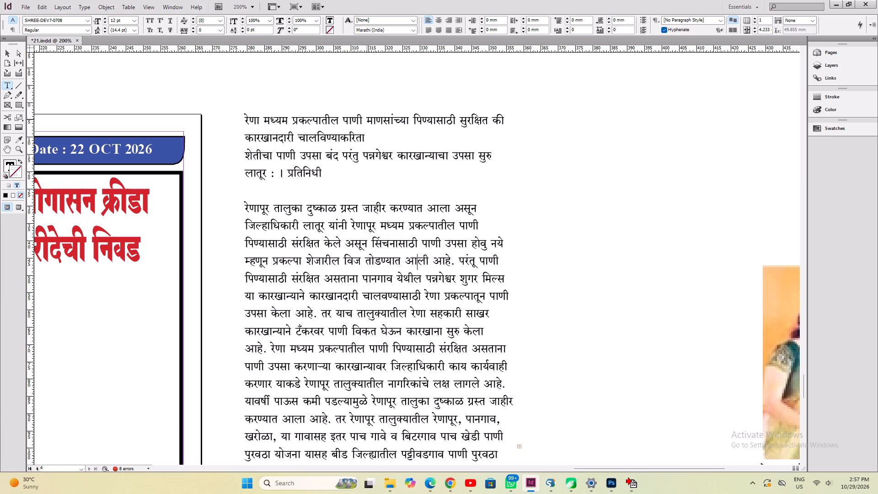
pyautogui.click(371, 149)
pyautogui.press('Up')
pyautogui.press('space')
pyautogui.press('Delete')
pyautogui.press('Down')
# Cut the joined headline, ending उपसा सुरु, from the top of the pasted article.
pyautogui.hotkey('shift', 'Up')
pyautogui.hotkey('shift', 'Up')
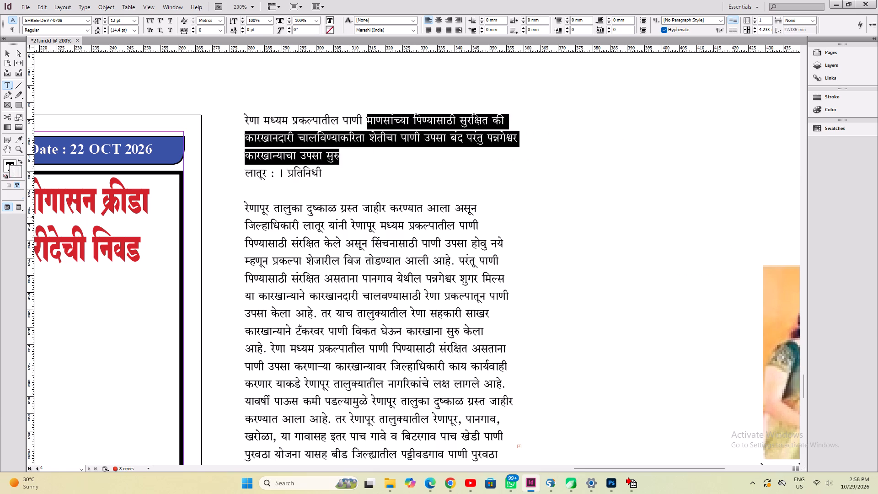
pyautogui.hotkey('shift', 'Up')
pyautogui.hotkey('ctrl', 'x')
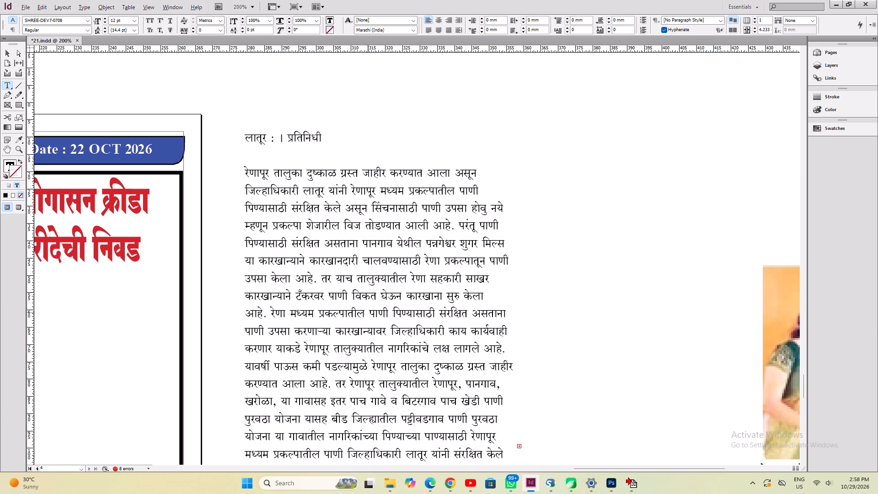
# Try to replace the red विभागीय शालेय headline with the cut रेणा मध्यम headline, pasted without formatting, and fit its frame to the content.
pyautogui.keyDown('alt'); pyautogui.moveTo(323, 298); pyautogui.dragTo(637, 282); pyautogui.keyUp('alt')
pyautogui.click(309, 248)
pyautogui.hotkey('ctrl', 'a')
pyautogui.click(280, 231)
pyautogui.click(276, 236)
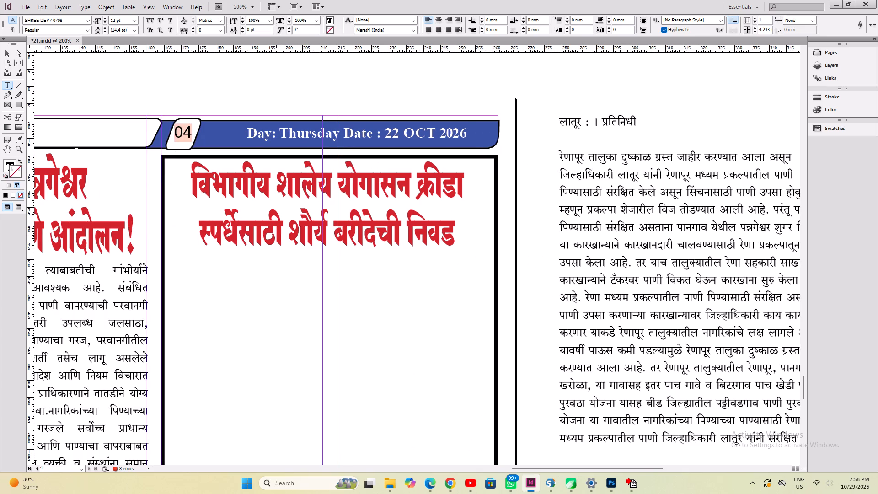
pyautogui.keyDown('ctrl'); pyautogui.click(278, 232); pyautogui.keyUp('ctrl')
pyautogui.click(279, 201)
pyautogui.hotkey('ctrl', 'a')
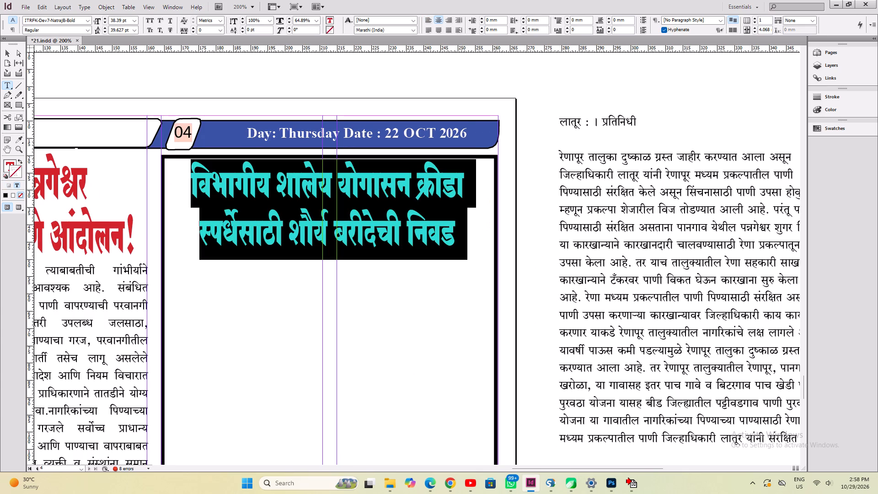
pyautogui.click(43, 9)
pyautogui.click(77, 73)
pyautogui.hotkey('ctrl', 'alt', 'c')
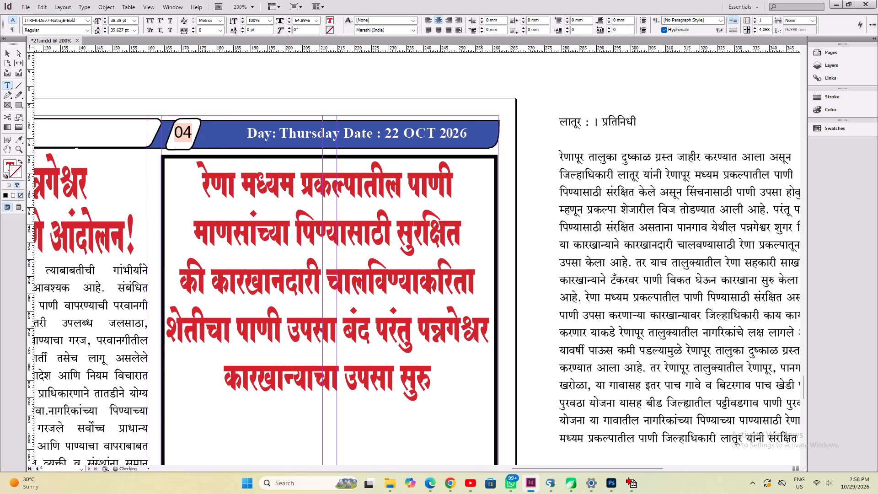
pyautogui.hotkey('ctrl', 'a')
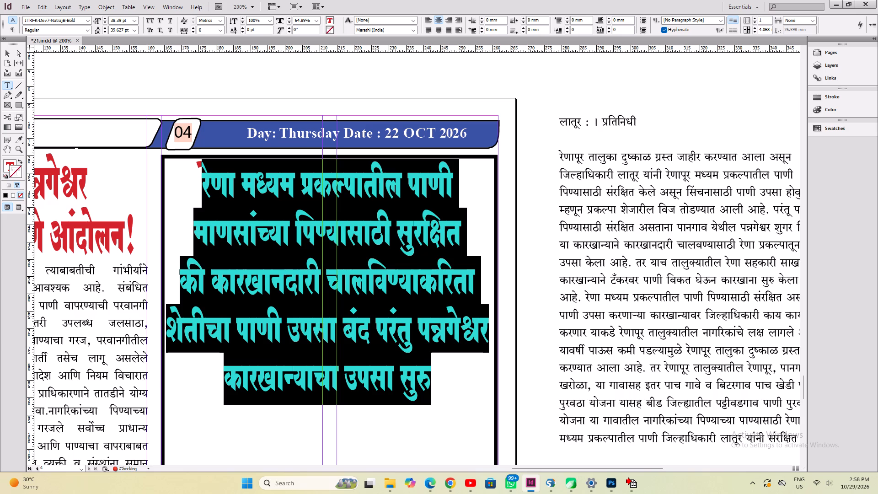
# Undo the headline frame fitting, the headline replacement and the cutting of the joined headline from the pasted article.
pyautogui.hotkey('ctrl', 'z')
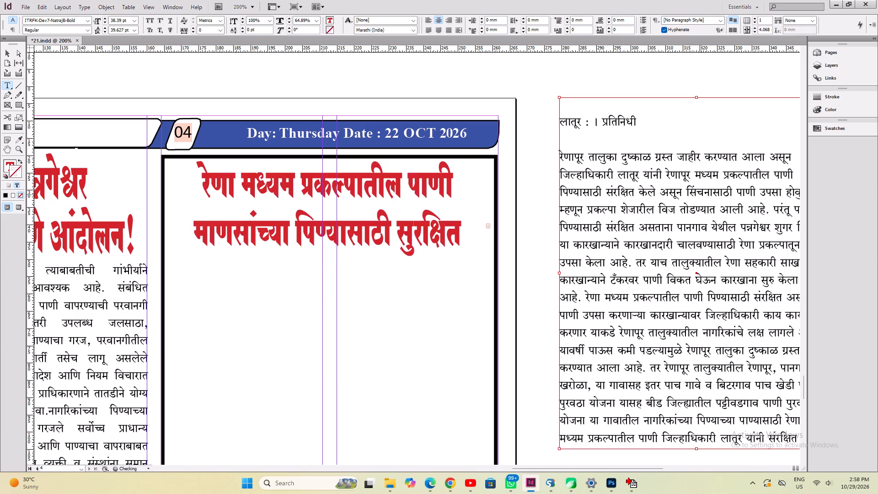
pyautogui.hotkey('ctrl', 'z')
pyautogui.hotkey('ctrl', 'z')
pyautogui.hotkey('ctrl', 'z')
# Fit the pasted article's text frame on the pasteboard to its full content.
pyautogui.click(671, 117)
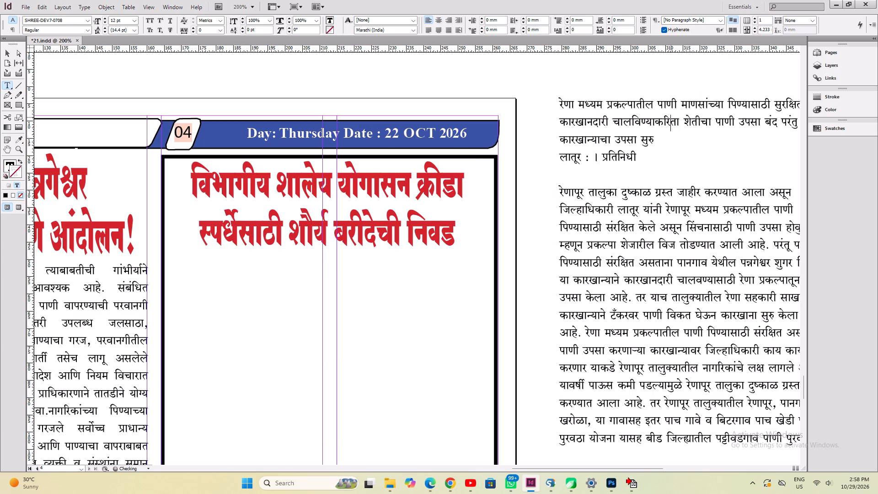
pyautogui.keyDown('alt'); pyautogui.moveTo(691, 166); pyautogui.dragTo(396, 216); pyautogui.keyUp('alt')
pyautogui.keyDown('alt'); pyautogui.moveTo(418, 290); pyautogui.dragTo(417, 146); pyautogui.keyUp('alt')
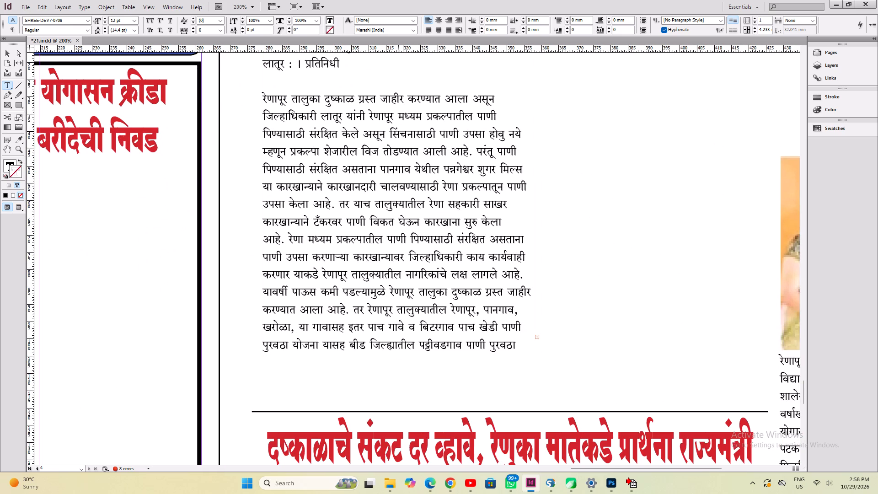
pyautogui.hotkey('ctrl', 'alt', 'c')
# Delete the old दुष्काळाचे संकट and निलंगेकरांनी मला headlines, their body text and the divider line from the pasteboard beside page 04.
pyautogui.hotkey('ctrl', '0')
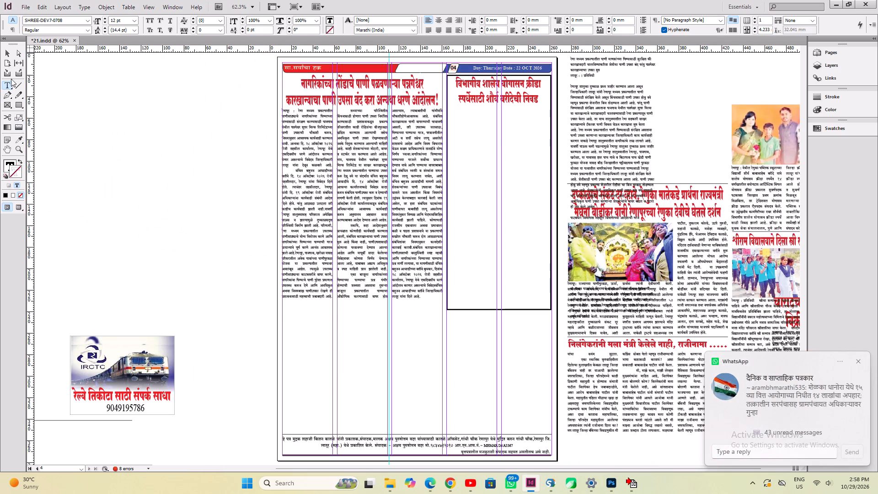
pyautogui.click(5, 53)
pyautogui.click(679, 151)
pyautogui.moveTo(679, 150); pyautogui.dragTo(680, 337)
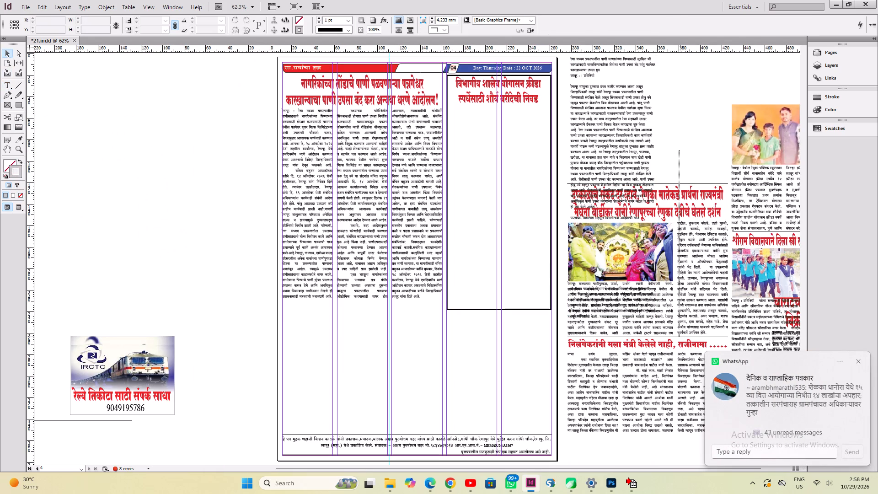
pyautogui.moveTo(680, 337); pyautogui.dragTo(680, 390)
pyautogui.press('Delete')
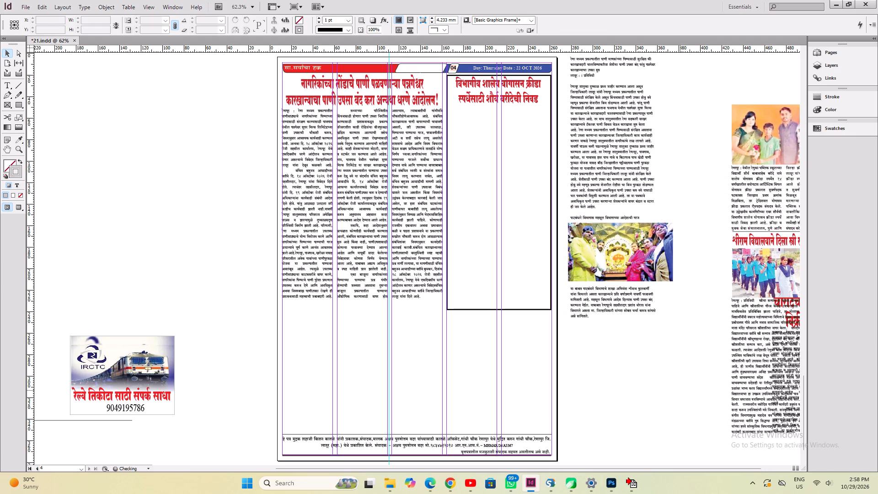
# Move the pasted रेणा मध्यम article's text frame from the pasteboard into the bordered box, below the red headline.
pyautogui.click(611, 172)
pyautogui.moveTo(613, 164); pyautogui.dragTo(498, 267)
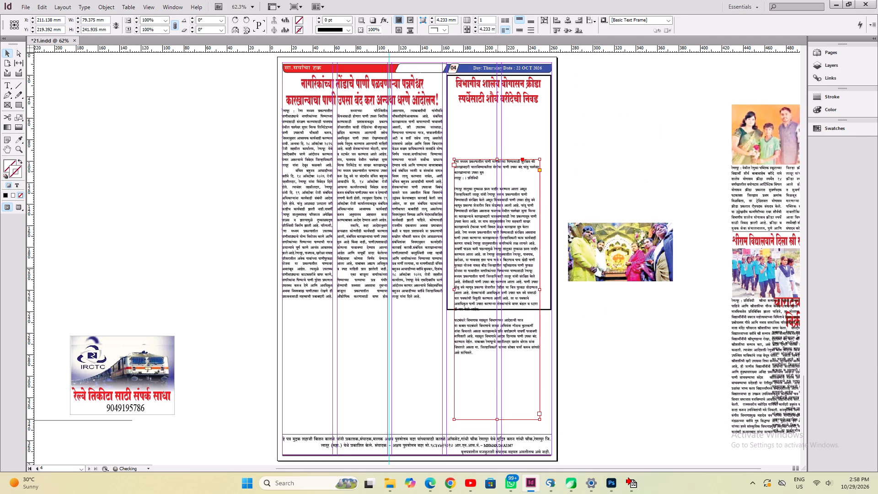
pyautogui.hotkey('ctrl', '2')
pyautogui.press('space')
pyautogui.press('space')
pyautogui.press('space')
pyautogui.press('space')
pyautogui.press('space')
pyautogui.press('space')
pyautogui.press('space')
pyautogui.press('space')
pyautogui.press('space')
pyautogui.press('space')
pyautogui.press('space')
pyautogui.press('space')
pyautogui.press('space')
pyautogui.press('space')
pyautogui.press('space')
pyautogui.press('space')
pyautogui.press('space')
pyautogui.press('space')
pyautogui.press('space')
pyautogui.moveTo(445, 238); pyautogui.dragTo(403, 442)
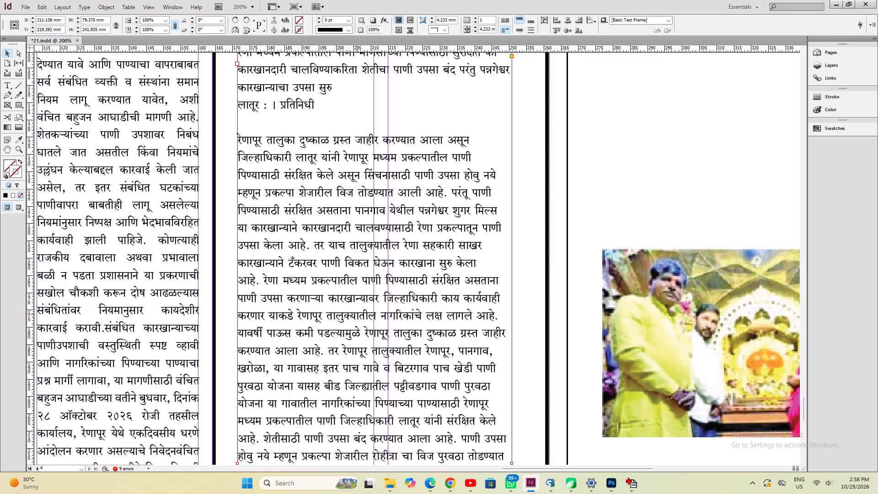
# Compare the pasted Rena project text in the bordered box with the पन्नगेश्वर article already laid out on page 04.
pyautogui.scroll(10, 357, 314)
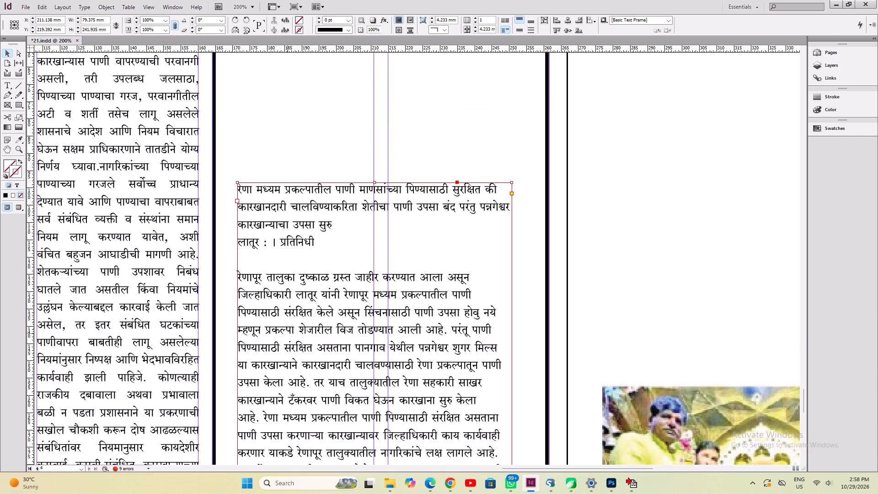
pyautogui.scroll(11, 287, 333)
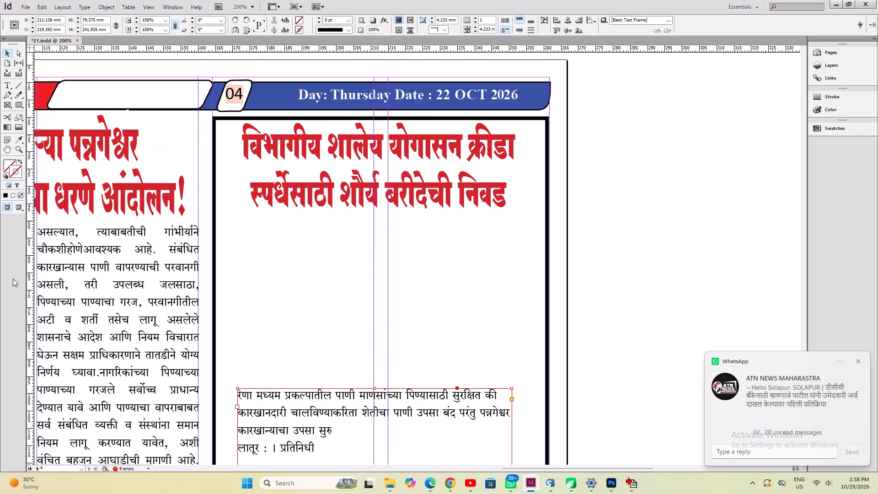
pyautogui.press('space')
pyautogui.press('space')
pyautogui.press('space')
pyautogui.press('space')
pyautogui.press('space')
pyautogui.press('space')
pyautogui.press('space')
pyautogui.press('space')
pyautogui.press('space')
pyautogui.press('space')
pyautogui.press('space')
pyautogui.press('space')
pyautogui.press('space')
pyautogui.press('space')
pyautogui.press('space')
pyautogui.press('space')
pyautogui.press('space')
pyautogui.press('space')
pyautogui.press('space')
pyautogui.press('space')
pyautogui.moveTo(106, 340); pyautogui.dragTo(379, 342)
pyautogui.moveTo(193, 342); pyautogui.dragTo(344, 328)
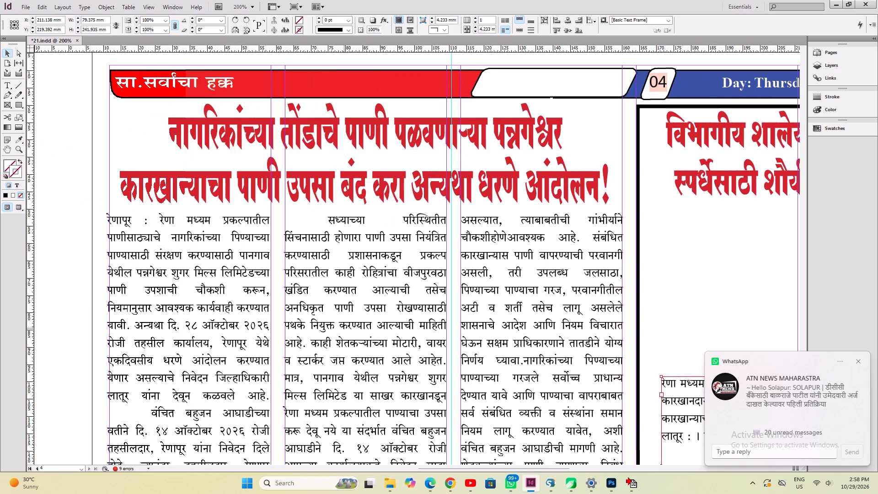
pyautogui.moveTo(331, 302); pyautogui.dragTo(268, 291)
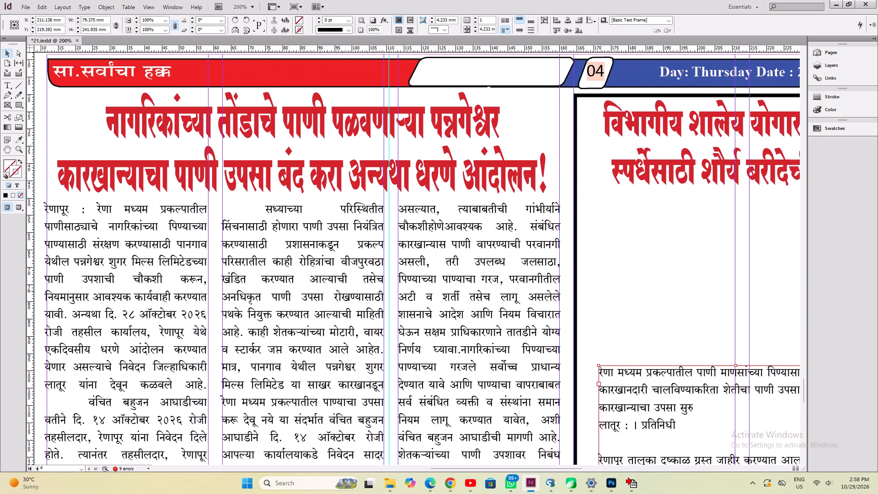
pyautogui.moveTo(480, 322); pyautogui.dragTo(212, 207)
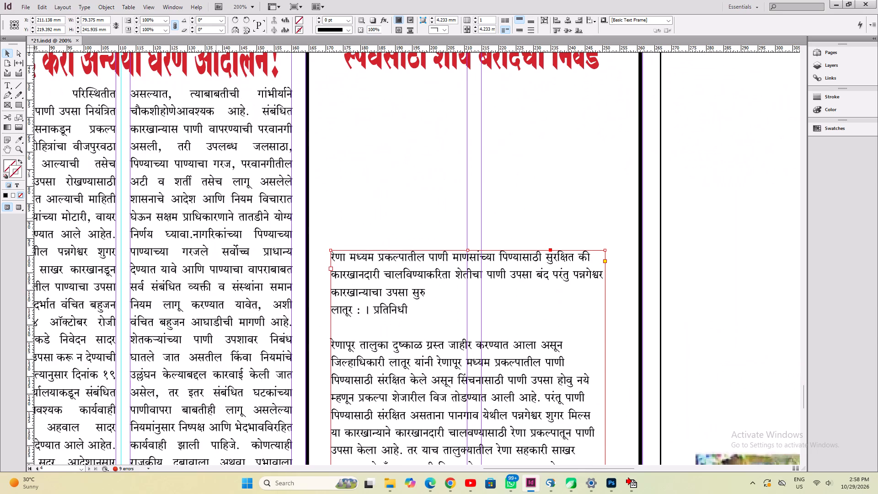
pyautogui.moveTo(439, 439); pyautogui.dragTo(361, 392)
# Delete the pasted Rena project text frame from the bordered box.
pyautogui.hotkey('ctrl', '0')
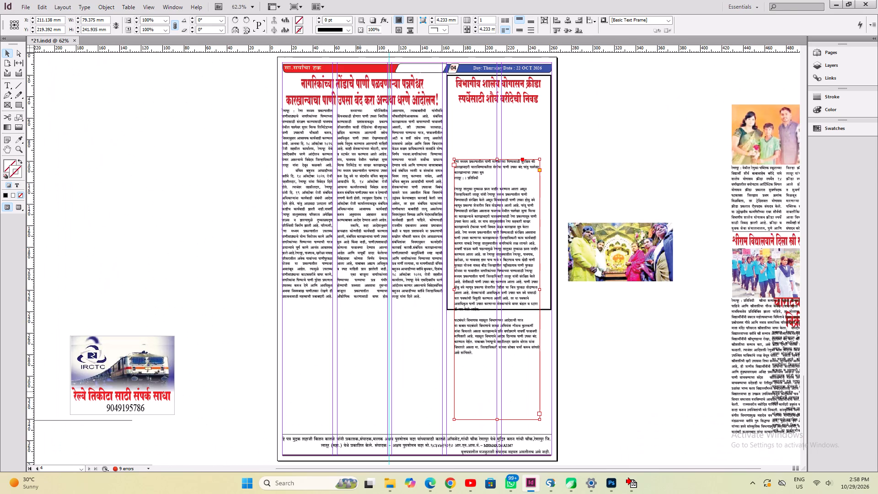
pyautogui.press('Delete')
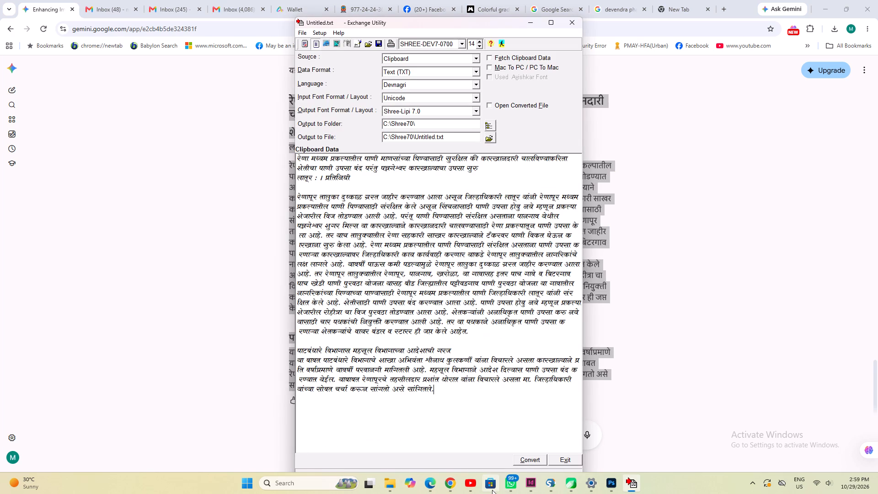
# Switch to InDesign and paste the converted Rena project text onto the empty pasteboard beside page 04.
pyautogui.click(526, 488)
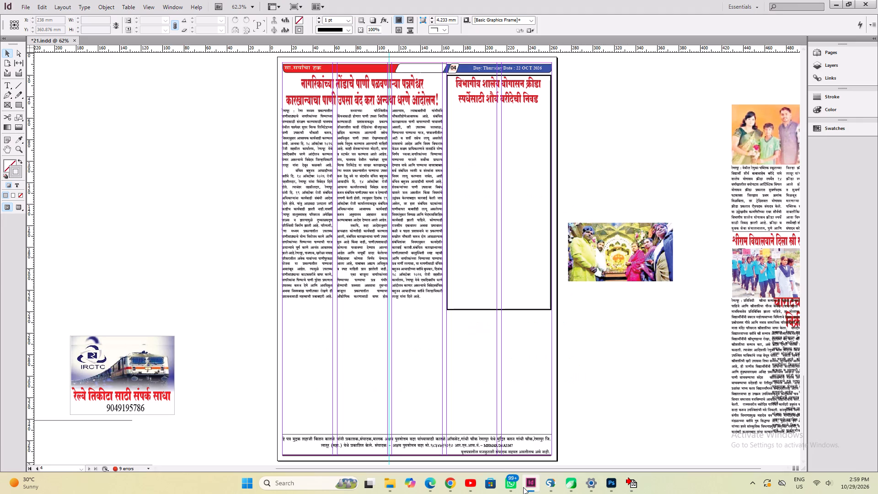
pyautogui.click(7, 88)
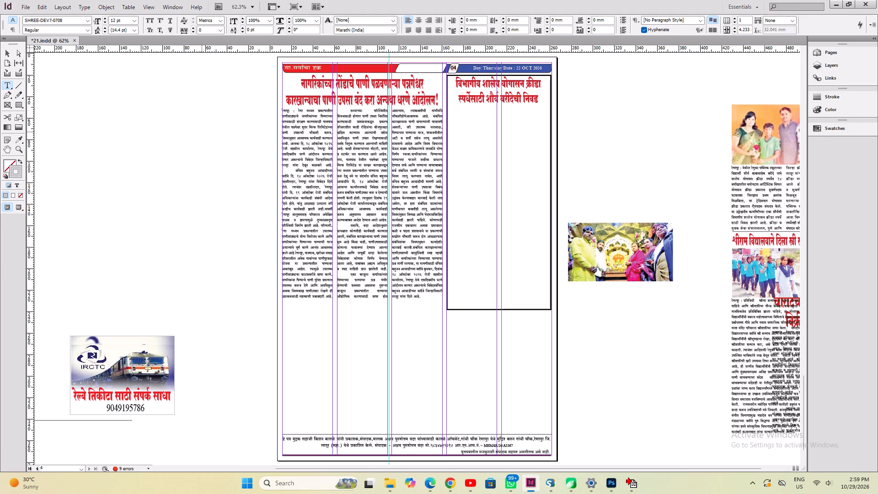
pyautogui.click(11, 55)
pyautogui.click(222, 146)
pyautogui.click(6, 86)
pyautogui.click(162, 90)
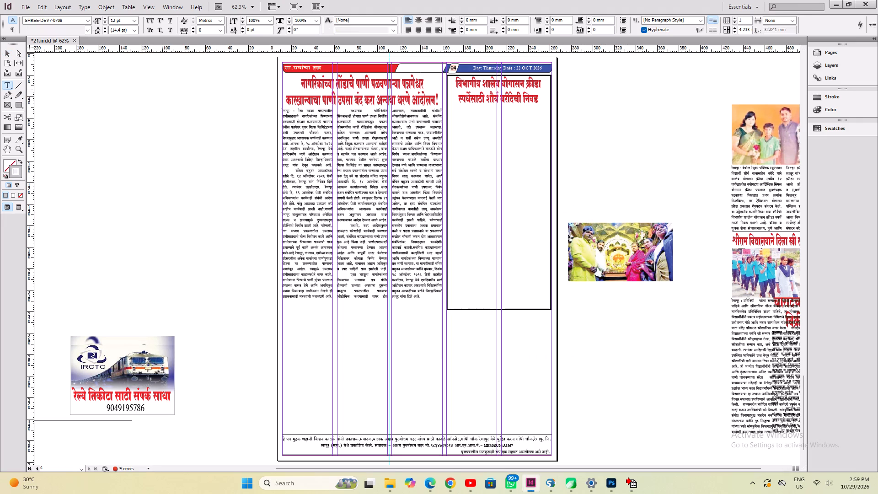
pyautogui.hotkey('ctrl', 'v')
pyautogui.hotkey('ctrl', 'z')
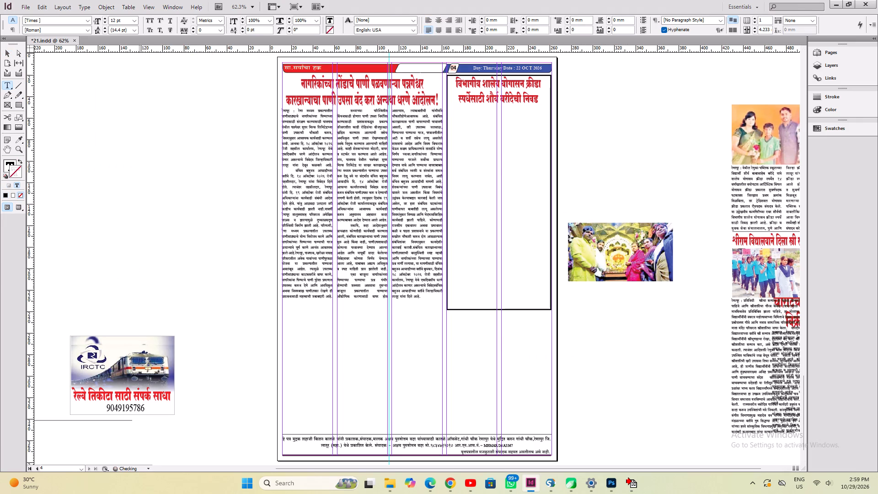
pyautogui.scroll(3, 137, 170)
pyautogui.click(127, 155)
pyautogui.hotkey('ctrl', 'v')
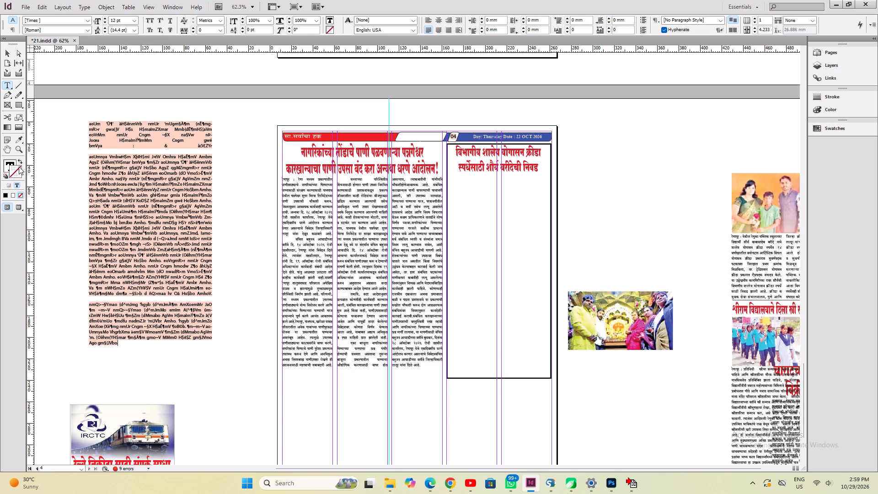
# Apply the पन्नगेश्वर article's body text formatting to all of the pasted Rena project text with the Eyedropper tool.
pyautogui.click(22, 141)
pyautogui.click(371, 217)
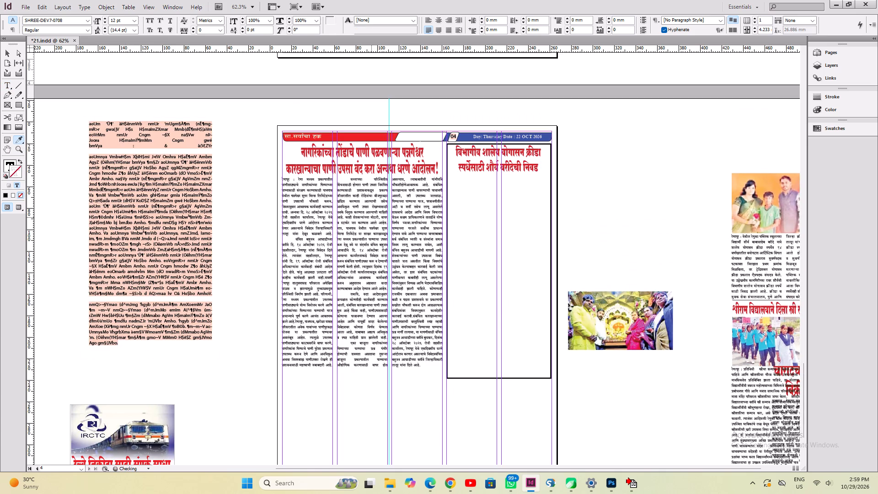
pyautogui.click(145, 209)
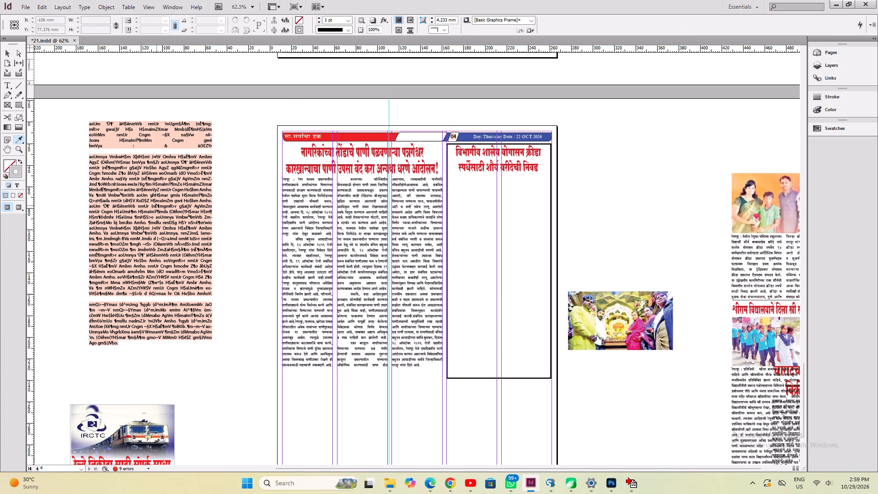
pyautogui.hotkey('ctrl', 'a')
pyautogui.click(3, 85)
pyautogui.click(129, 226)
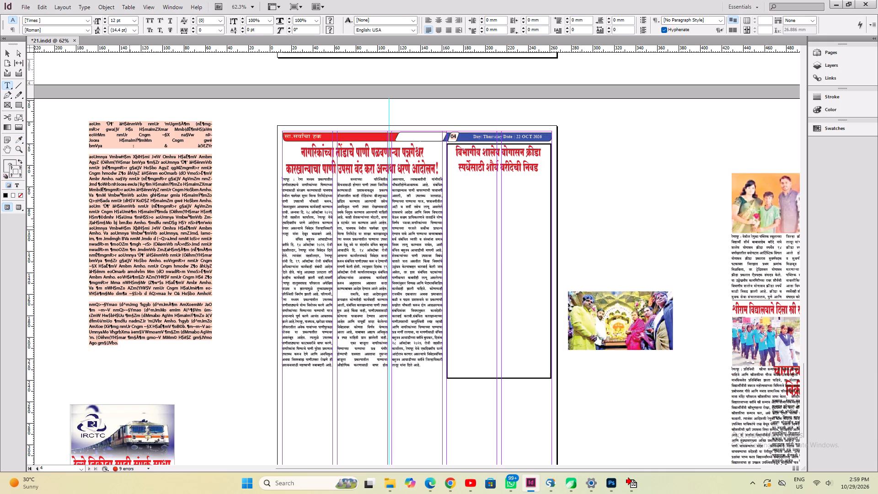
pyautogui.hotkey('ctrl', 'a')
pyautogui.click(19, 141)
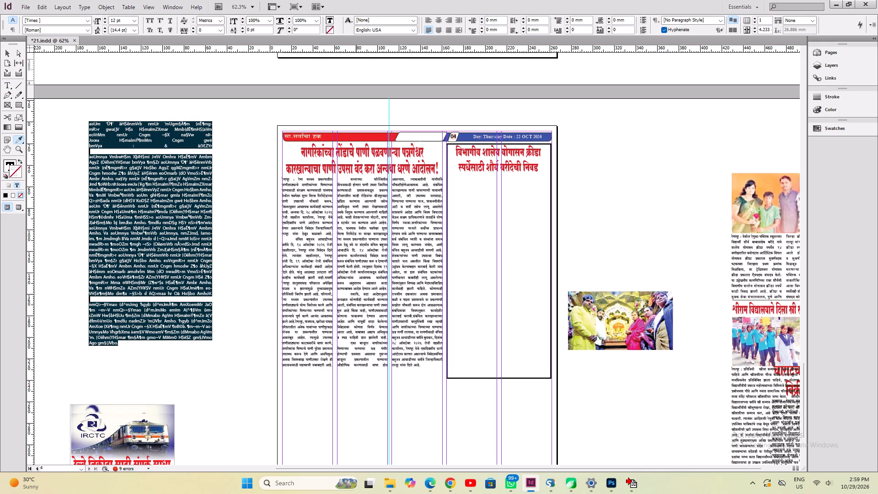
pyautogui.click(352, 235)
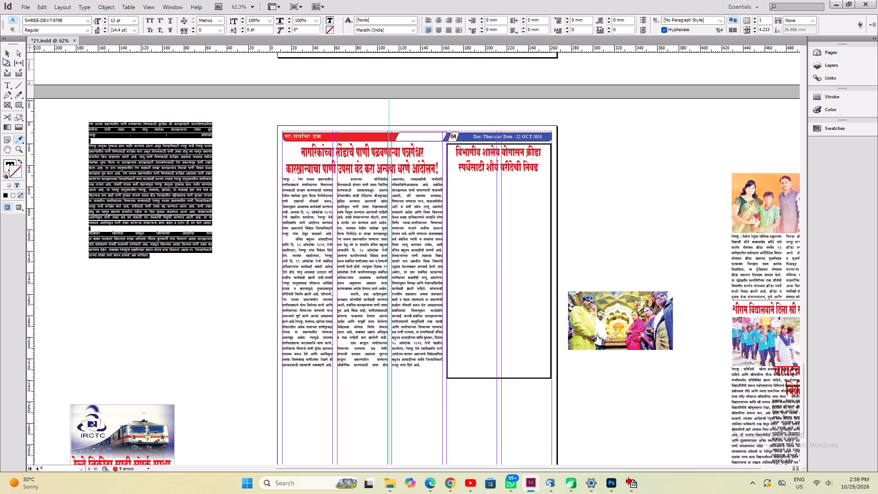
# Move the Rena project text frame about 18 mm down on the pasteboard.
pyautogui.click(5, 56)
pyautogui.click(126, 172)
pyautogui.hotkey('ctrl', '2')
pyautogui.scroll(11, 296, 164)
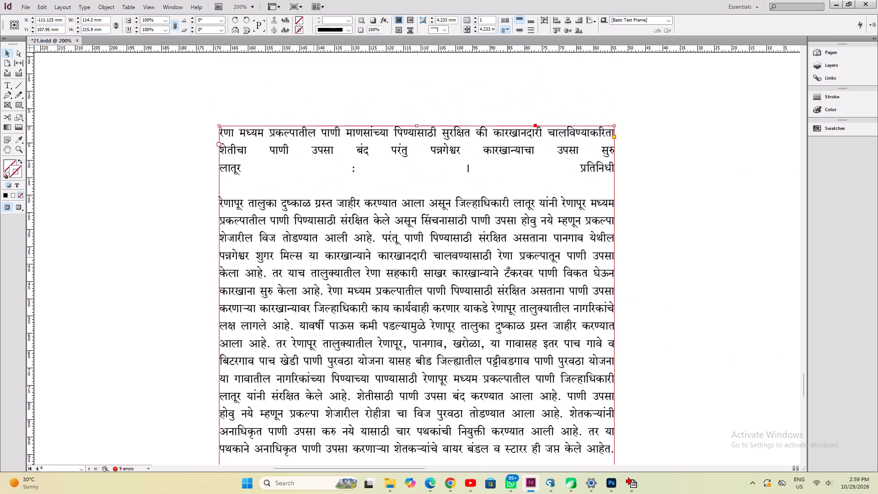
pyautogui.moveTo(333, 253); pyautogui.dragTo(333, 316)
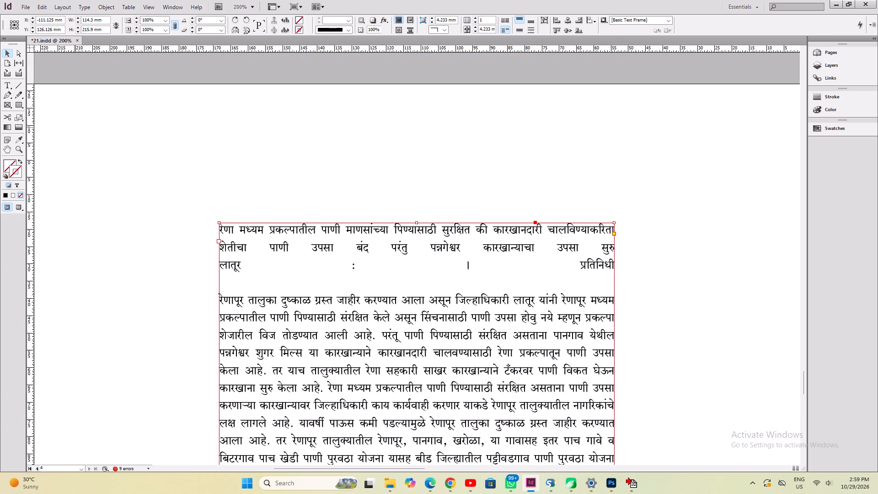
# Select the entire two-line headline in the bordered box on page 04 and save 21.indd.
pyautogui.click(2, 83)
pyautogui.click(380, 224)
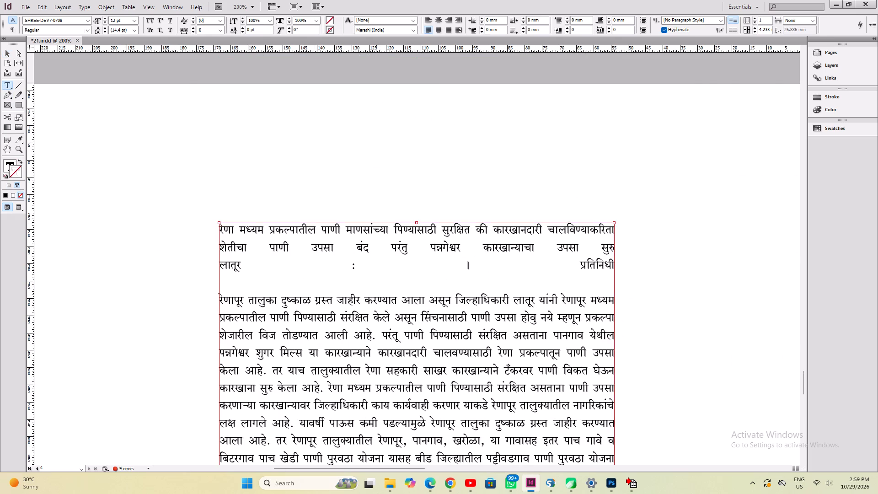
pyautogui.hotkey('ctrl', '1')
pyautogui.keyDown('alt'); pyautogui.moveTo(564, 310); pyautogui.dragTo(320, 248); pyautogui.keyUp('alt')
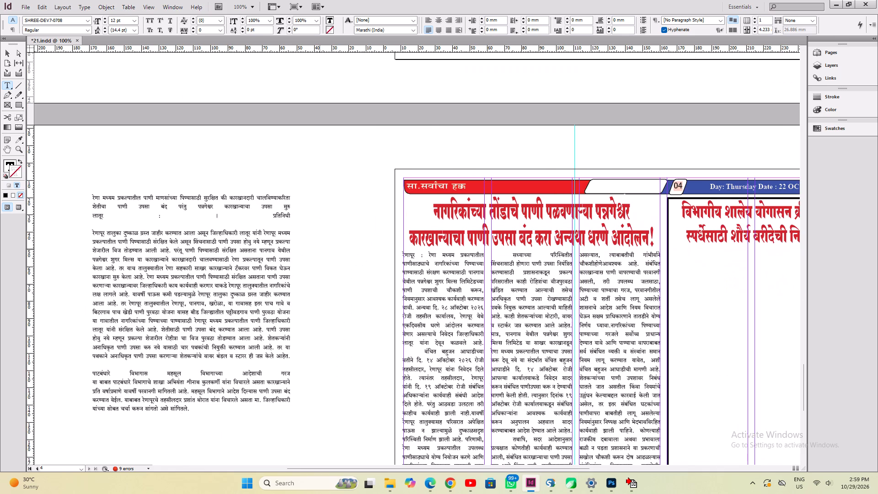
pyautogui.keyDown('alt'); pyautogui.moveTo(311, 253); pyautogui.dragTo(273, 229); pyautogui.keyUp('alt')
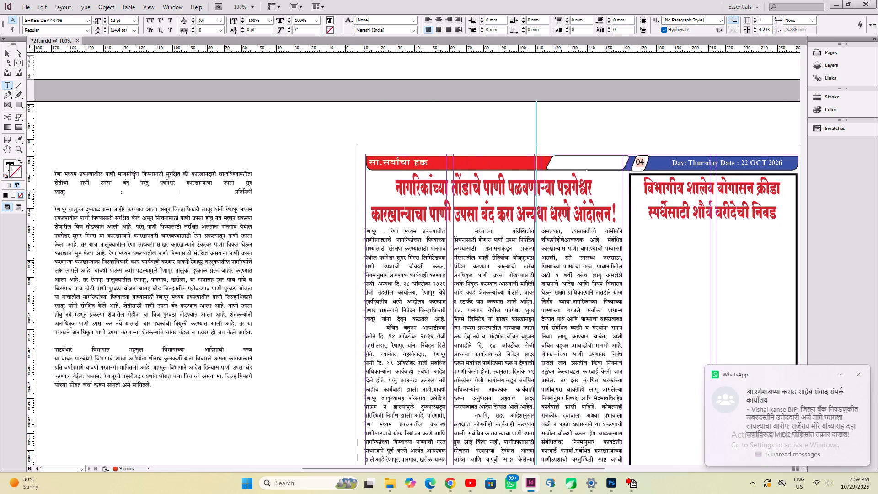
pyautogui.click(685, 216)
pyautogui.hotkey('ctrl', 'a')
pyautogui.hotkey('ctrl', 's')
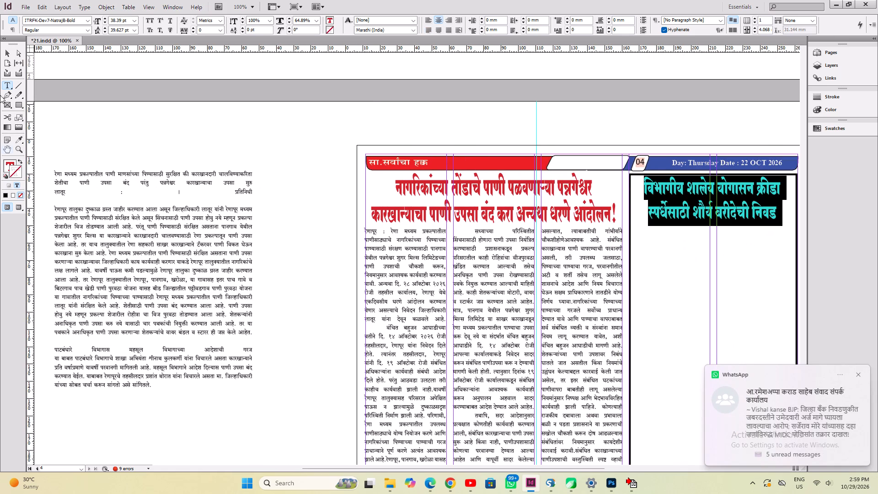
# Open document 50 from the oct folder inside paper job's JANPARMPARA folder, dismissing the missing fonts notice.
pyautogui.click(32, 3)
pyautogui.click(37, 26)
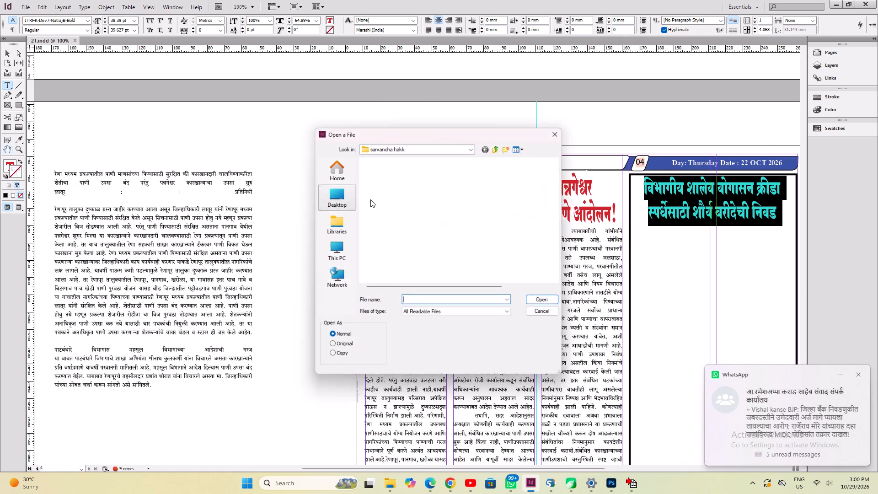
pyautogui.click(413, 148)
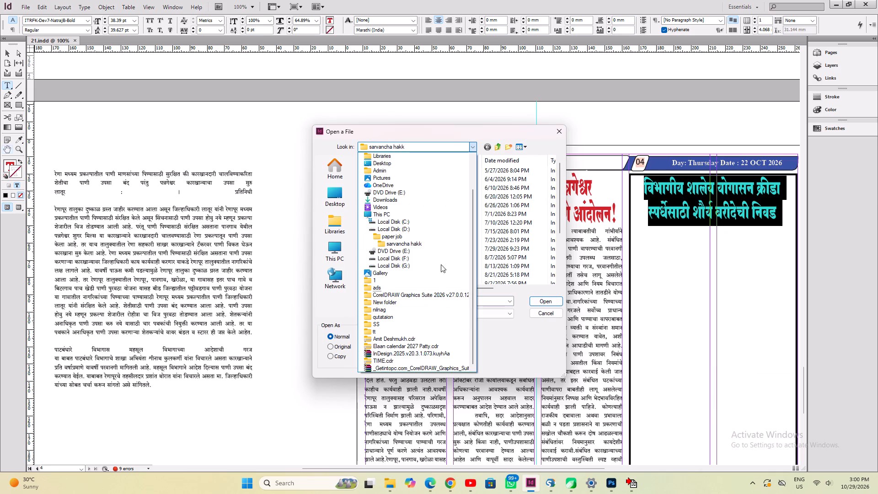
pyautogui.click(441, 238)
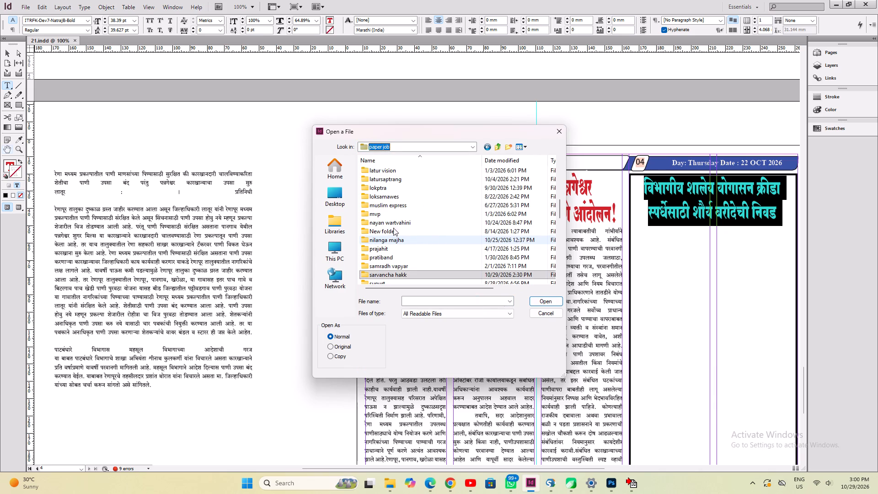
pyautogui.click(392, 227)
pyautogui.scroll(7, 392, 227)
pyautogui.scroll(-1, 392, 227)
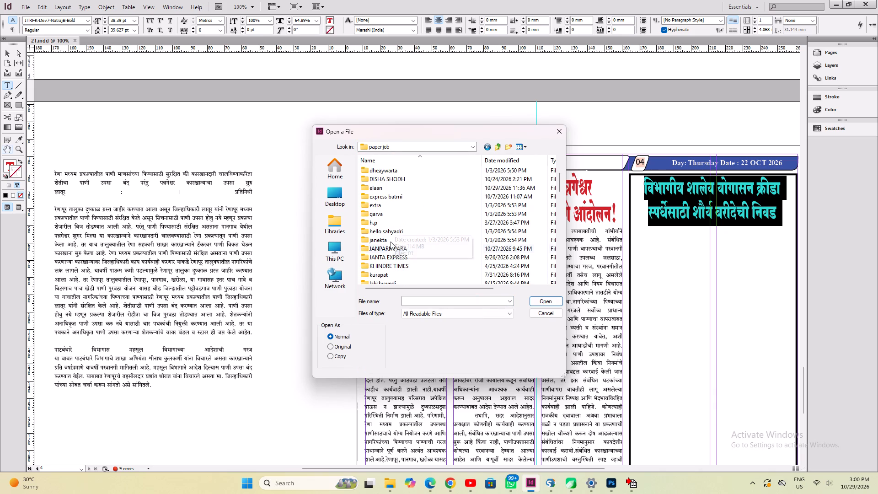
pyautogui.doubleClick(391, 248)
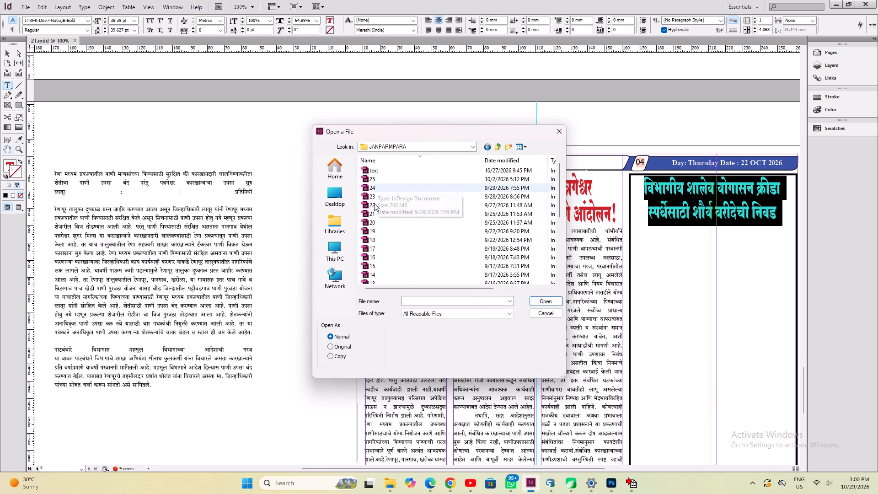
pyautogui.scroll(-8, 379, 219)
pyautogui.doubleClick(371, 271)
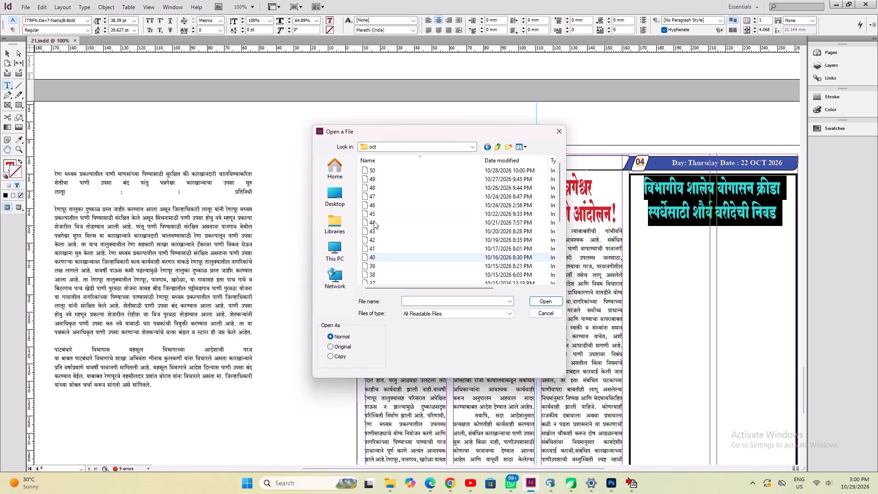
pyautogui.scroll(2, 371, 203)
pyautogui.doubleClick(369, 168)
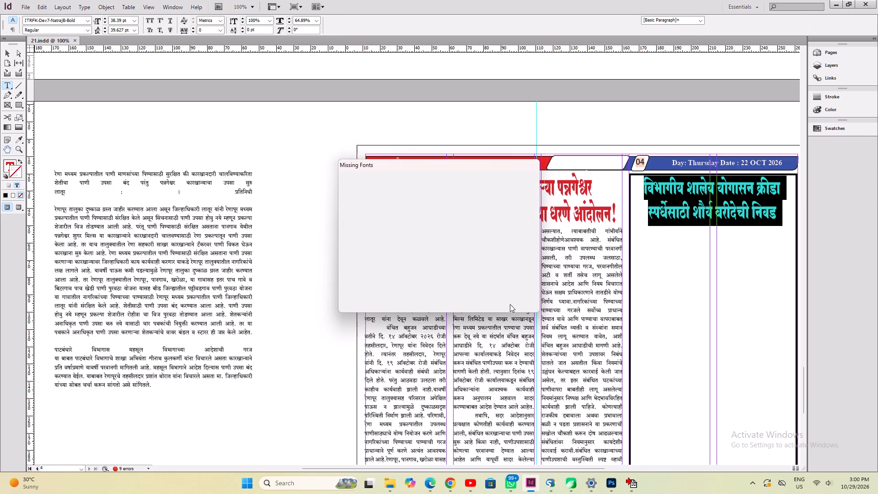
pyautogui.click(512, 299)
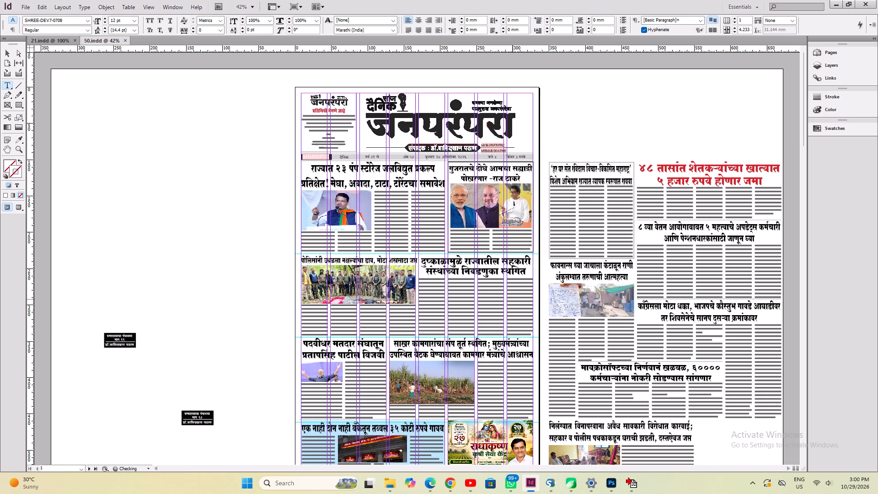
# Examine the article layouts and headlines on the front page of 50.indd, including the bordered two-line गुजरातचे दोघे headline.
pyautogui.scroll(3, 460, 335)
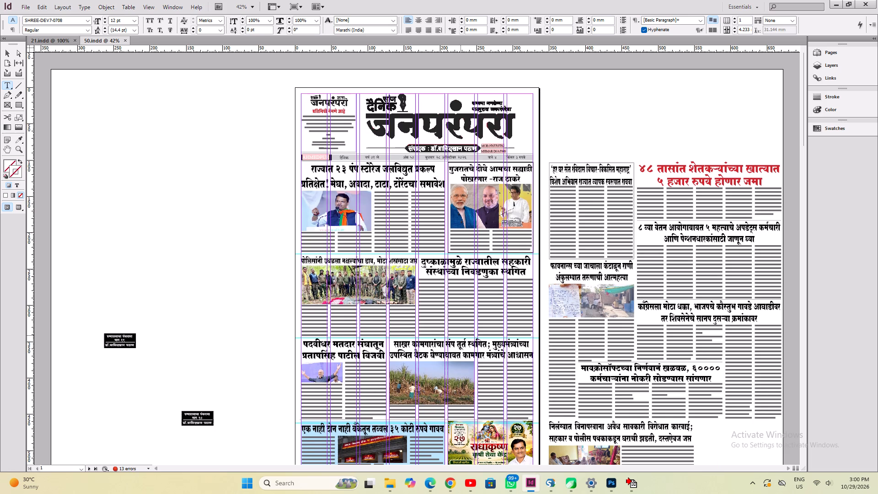
pyautogui.scroll(-4, 460, 335)
pyautogui.scroll(2, 460, 335)
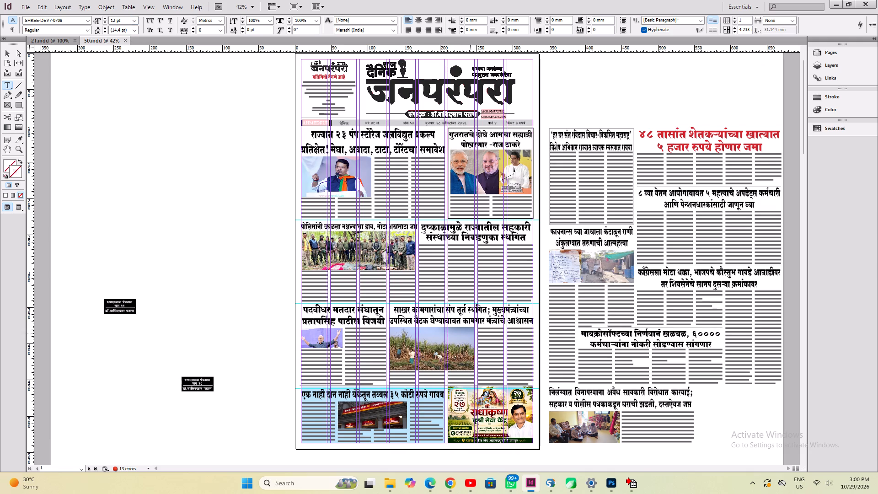
pyautogui.click(446, 321)
pyautogui.hotkey('ctrl', '2')
pyautogui.hotkey('ctrl', '1')
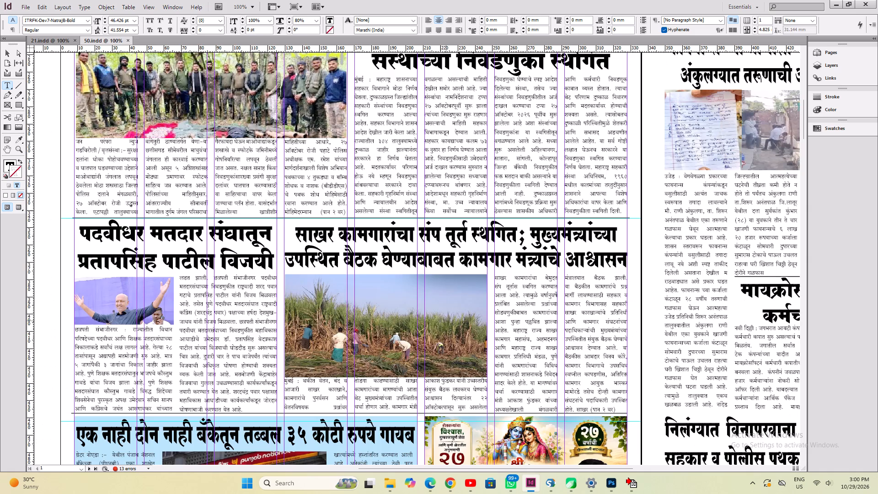
pyautogui.click(428, 254)
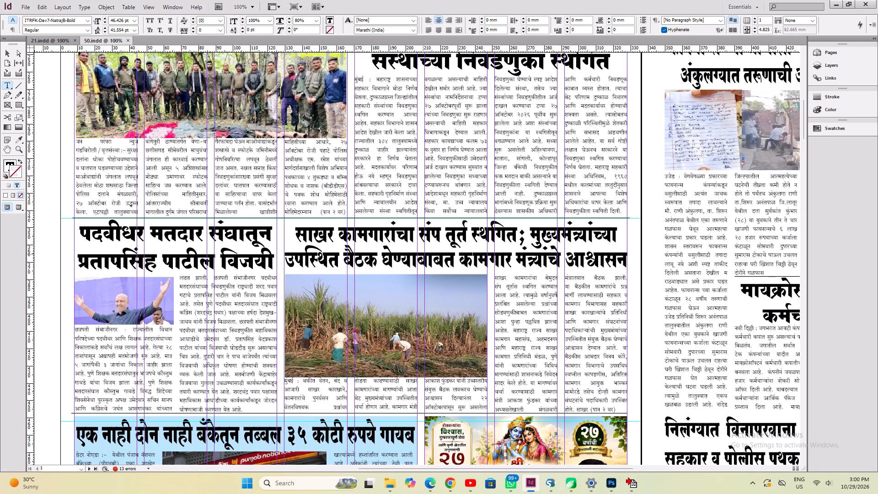
pyautogui.scroll(-4, 323, 313)
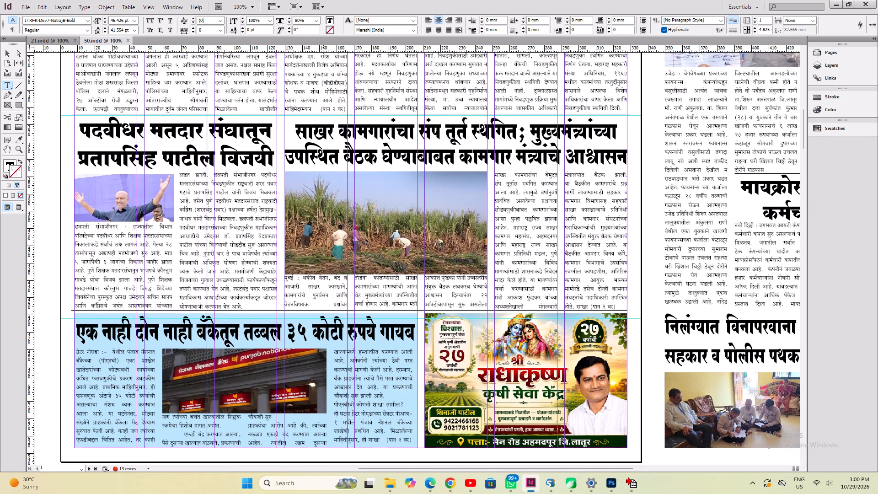
pyautogui.scroll(-2, 323, 313)
pyautogui.scroll(8, 323, 313)
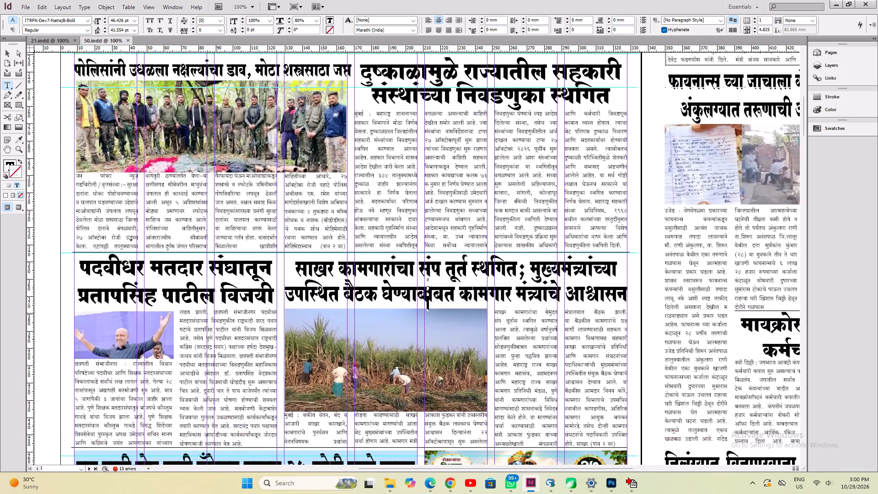
pyautogui.scroll(4, 323, 313)
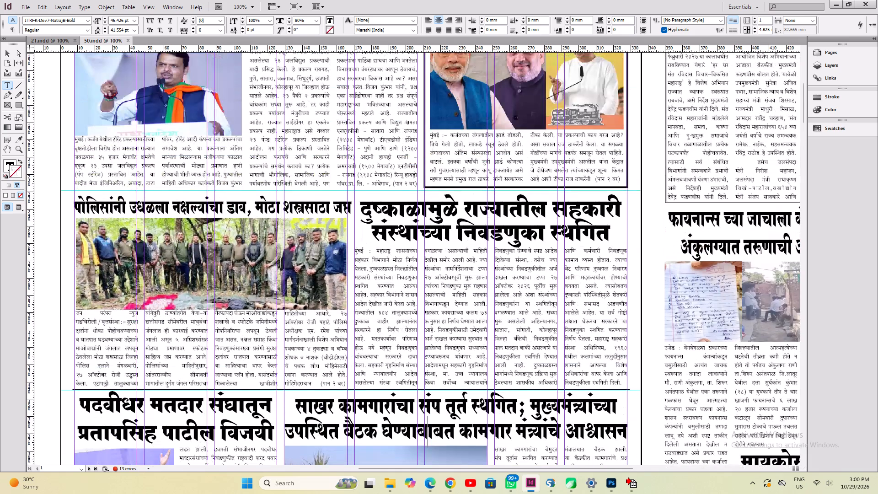
pyautogui.scroll(6, 486, 340)
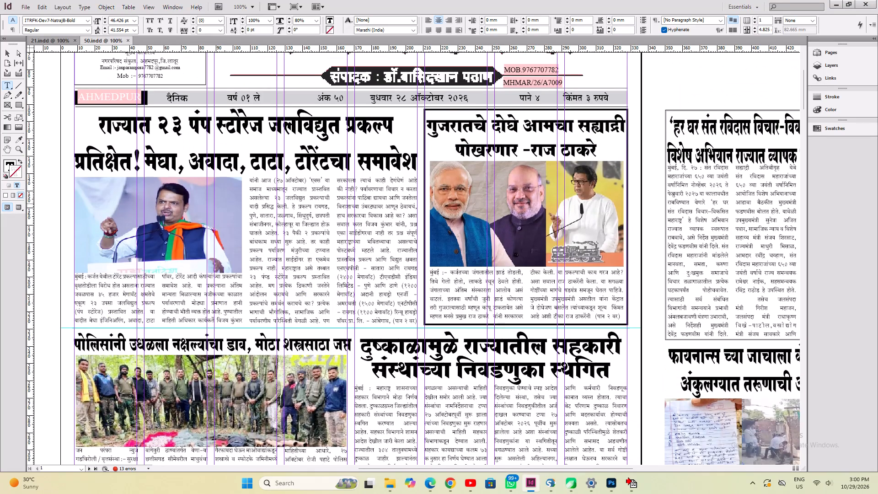
pyautogui.click(503, 141)
pyautogui.hotkey('ctrl', 'a')
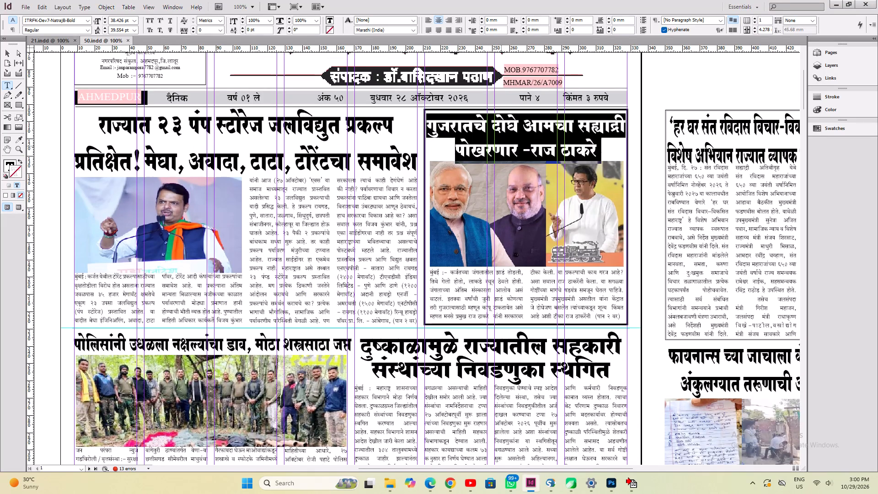
pyautogui.scroll(-5, 455, 380)
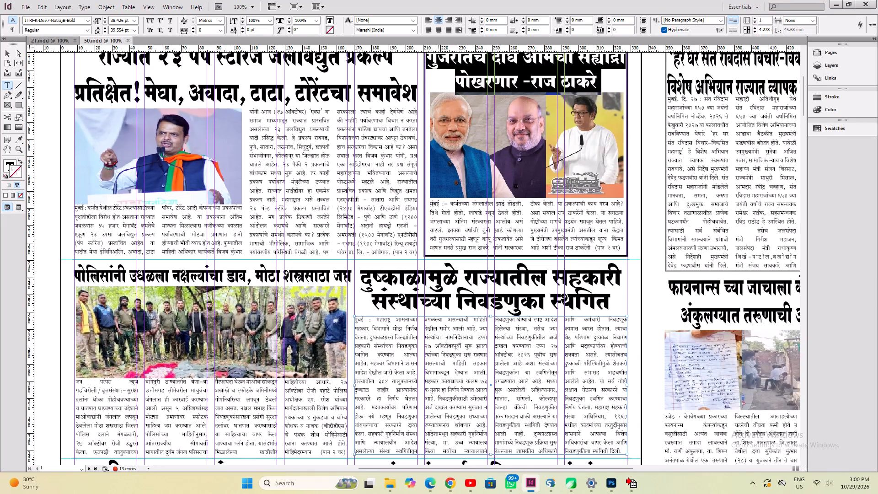
# Look through pages 02 and 03 of 50.indd for a two-line red headline to reuse.
pyautogui.hotkey('ctrl', '0')
pyautogui.scroll(-14, 439, 383)
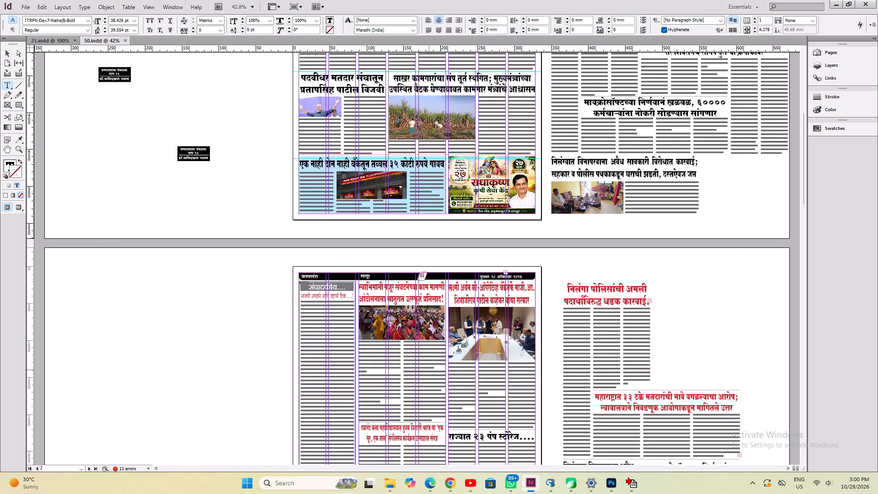
pyautogui.click(488, 299)
pyautogui.hotkey('ctrl', '1')
pyautogui.scroll(-2, 401, 344)
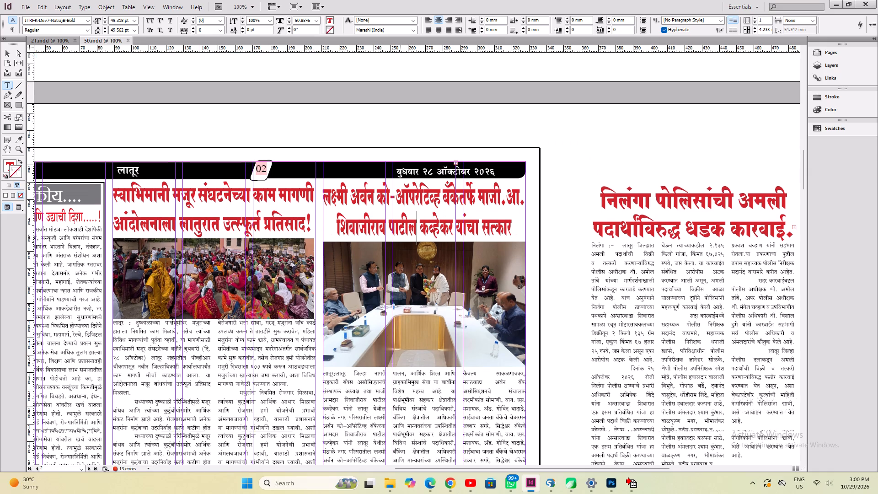
pyautogui.scroll(-4, 402, 365)
pyautogui.keyDown('alt'); pyautogui.moveTo(268, 380); pyautogui.dragTo(270, 223); pyautogui.keyUp('alt')
pyautogui.keyDown('alt'); pyautogui.moveTo(284, 323); pyautogui.dragTo(320, 161); pyautogui.keyUp('alt')
pyautogui.keyDown('alt'); pyautogui.moveTo(331, 349); pyautogui.dragTo(334, 203); pyautogui.keyUp('alt')
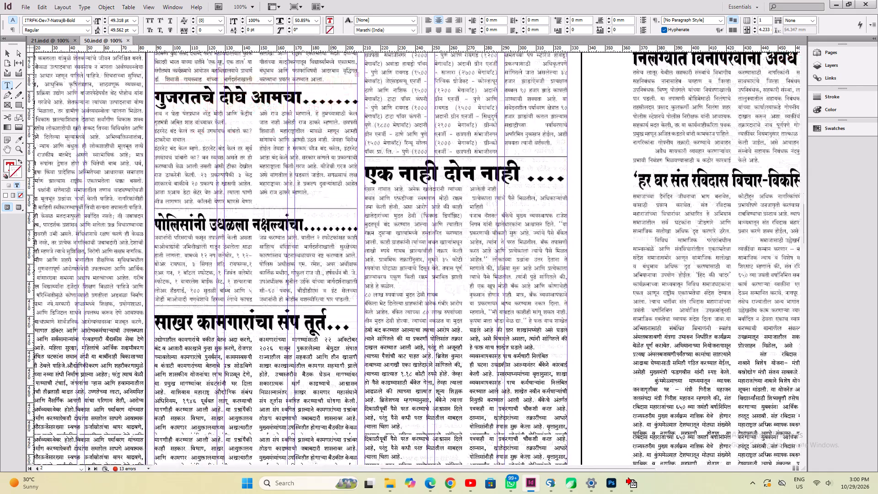
pyautogui.keyDown('alt'); pyautogui.moveTo(334, 203); pyautogui.dragTo(334, 172); pyautogui.keyUp('alt')
pyautogui.keyDown('alt'); pyautogui.moveTo(305, 346); pyautogui.dragTo(316, 125); pyautogui.keyUp('alt')
pyautogui.keyDown('alt'); pyautogui.moveTo(322, 354); pyautogui.dragTo(367, 113); pyautogui.keyUp('alt')
pyautogui.keyDown('alt'); pyautogui.moveTo(291, 342); pyautogui.dragTo(317, 286); pyautogui.keyUp('alt')
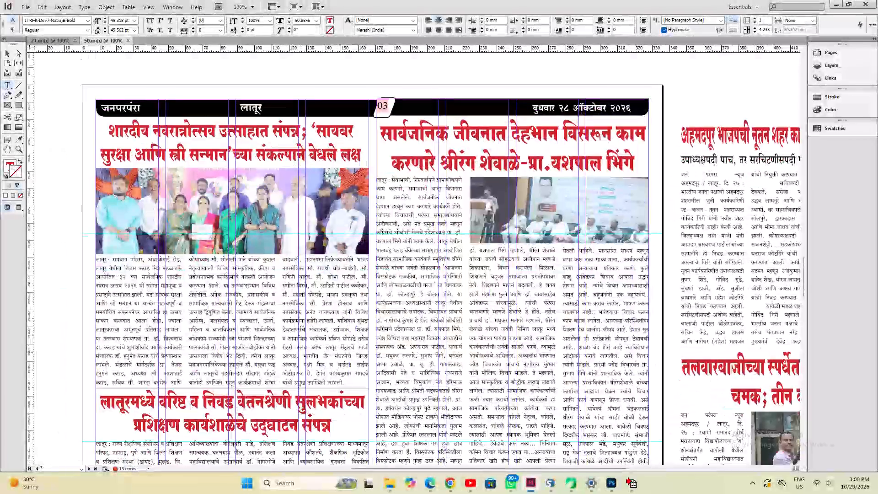
pyautogui.keyDown('alt'); pyautogui.moveTo(410, 354); pyautogui.dragTo(271, 330); pyautogui.keyUp('alt')
pyautogui.keyDown('alt'); pyautogui.moveTo(362, 355); pyautogui.dragTo(325, 356); pyautogui.keyUp('alt')
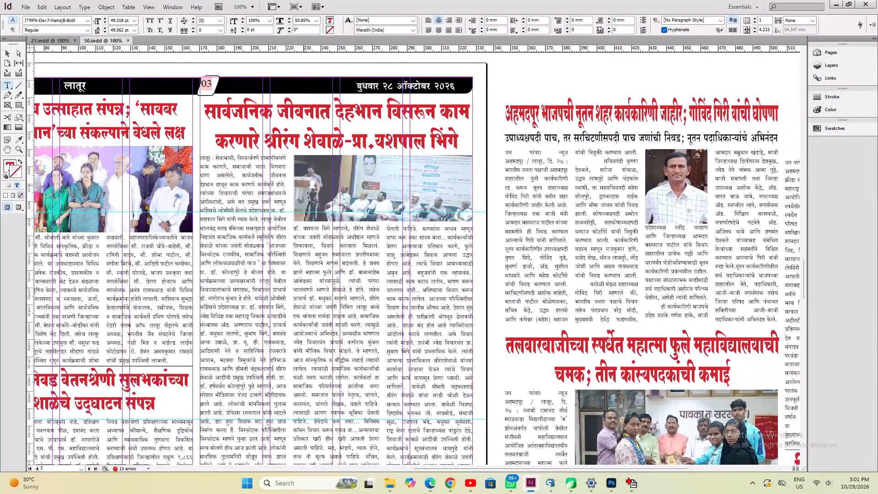
# Copy the entire red सार्वजनिक जीवनात देहभान विसरून headline from page 03 of 50.indd and return to page 04 of 21.indd.
pyautogui.click(311, 139)
pyautogui.hotkey('ctrl', 'a')
pyautogui.hotkey('ctrl', 'c')
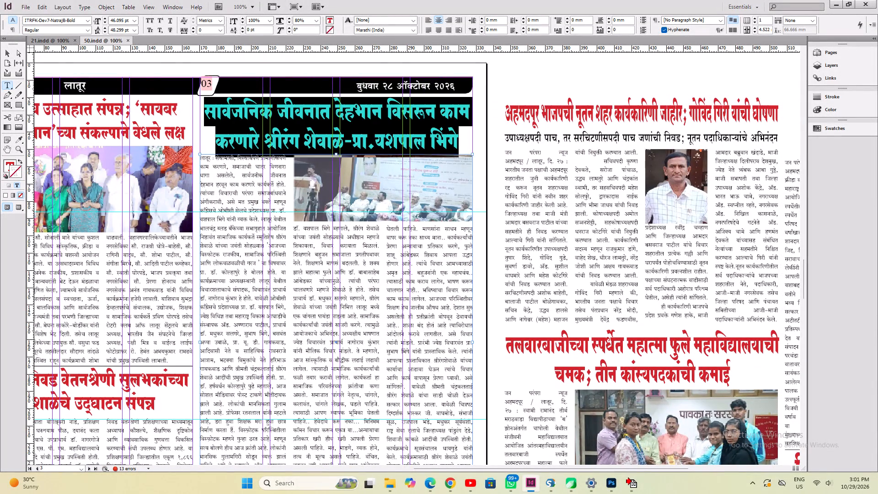
pyautogui.click(535, 487)
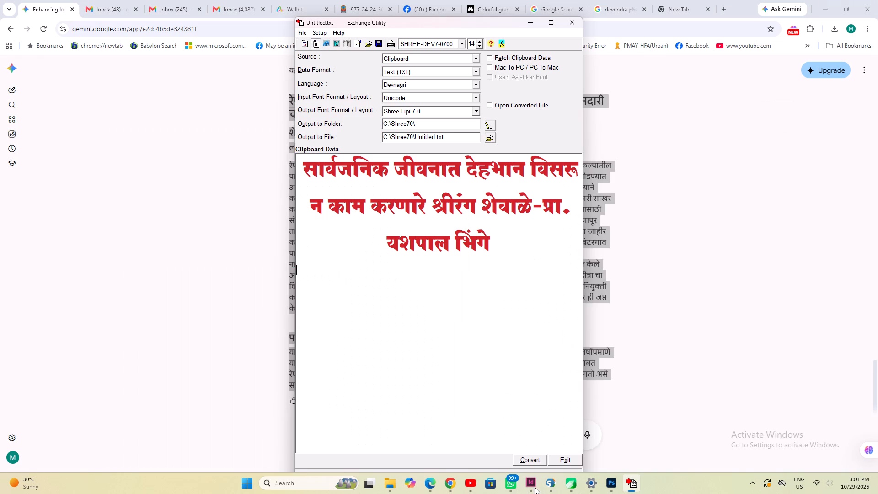
pyautogui.click(533, 486)
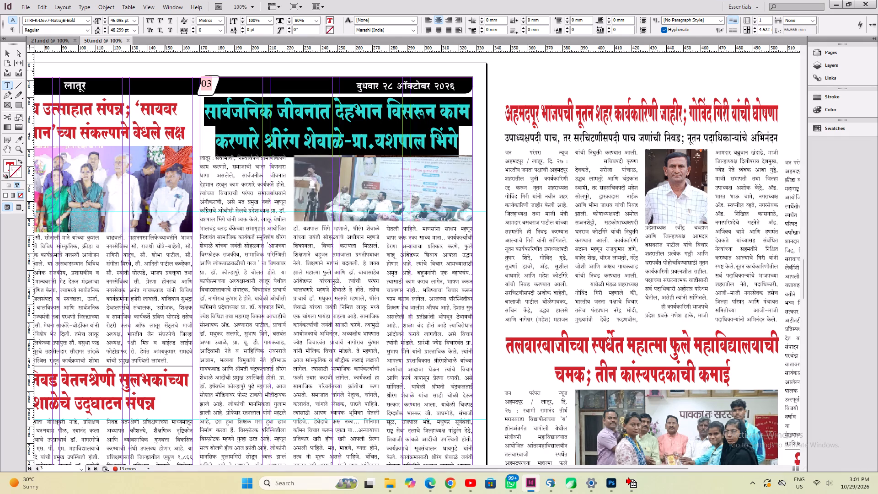
pyautogui.click(61, 41)
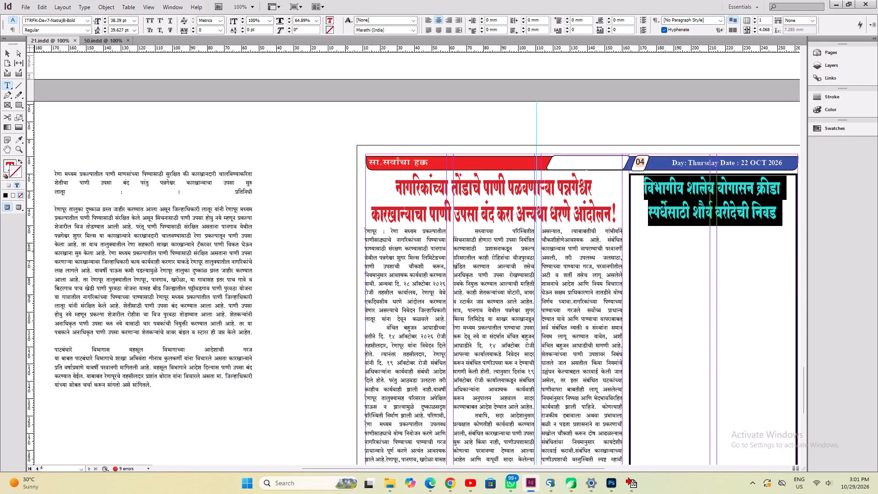
pyautogui.hotkey('ctrl', '0')
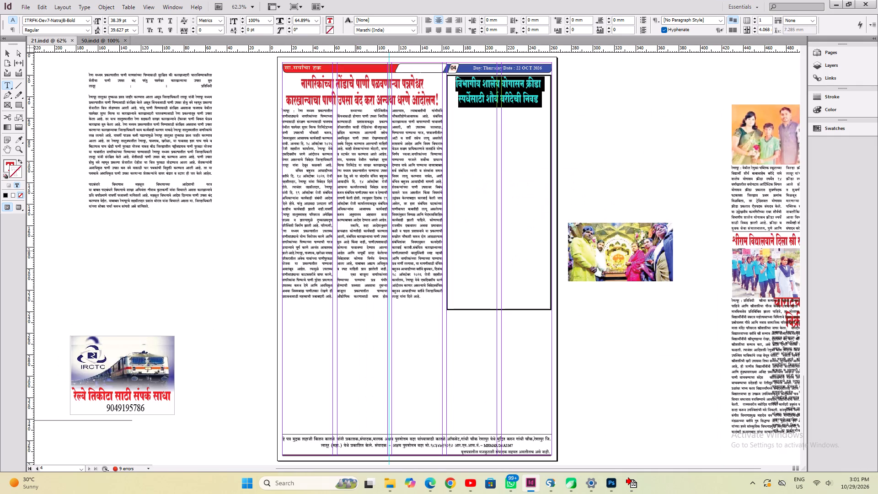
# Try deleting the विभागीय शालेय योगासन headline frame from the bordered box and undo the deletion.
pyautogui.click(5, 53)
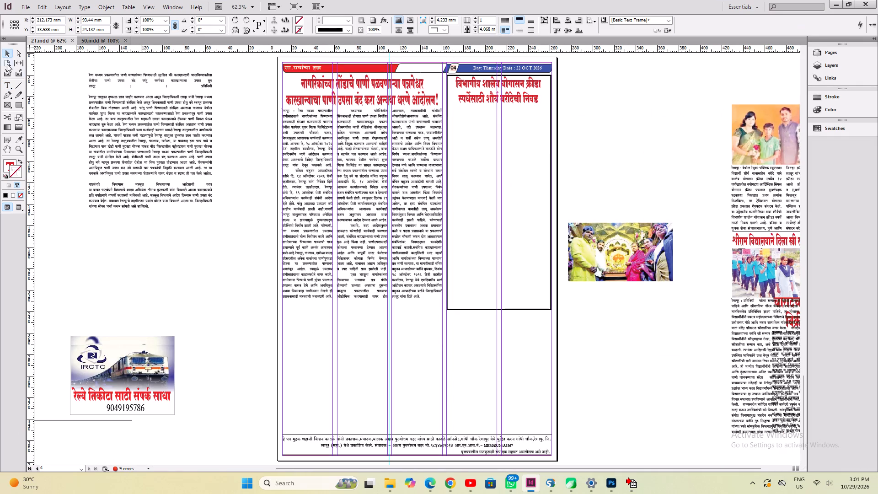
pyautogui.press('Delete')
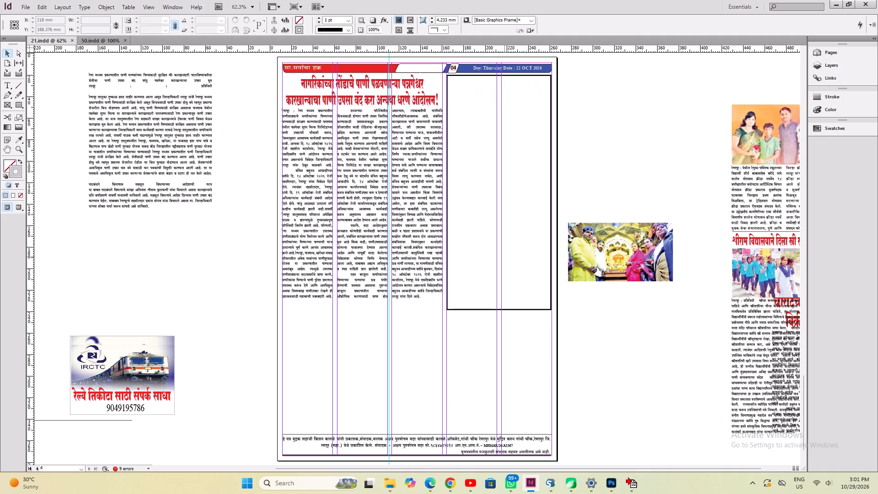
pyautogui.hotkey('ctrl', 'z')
# Shorten the bordered box on page 04 so its bottom edge lines up with the bottom of the पन्नगेश्वर article's text.
pyautogui.click(499, 310)
pyautogui.moveTo(499, 311); pyautogui.dragTo(497, 301)
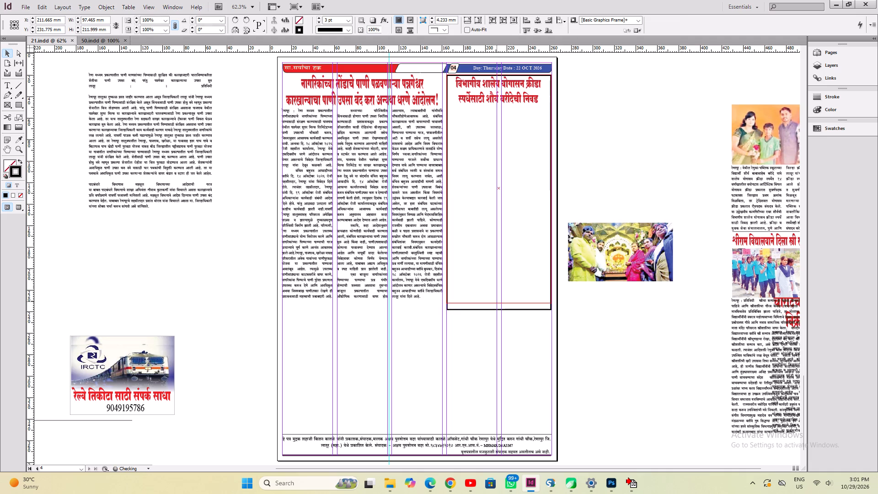
pyautogui.moveTo(497, 301); pyautogui.dragTo(496, 299)
pyautogui.click(487, 323)
pyautogui.click(485, 325)
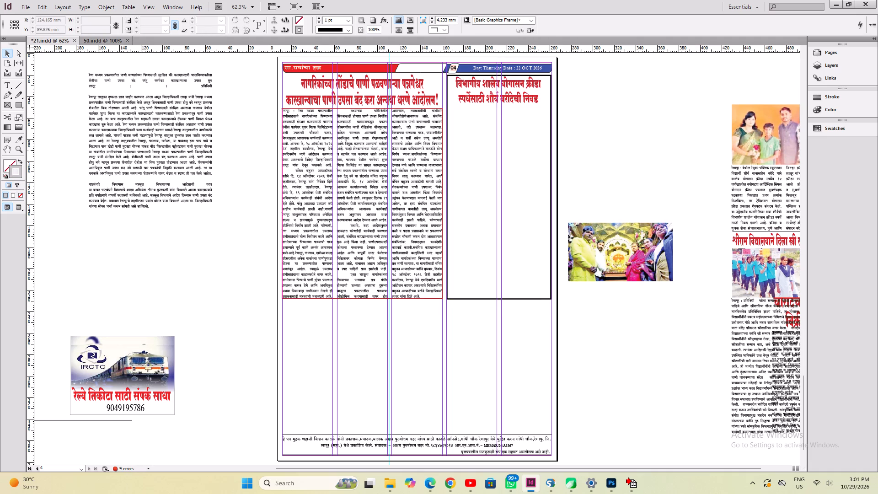
# Move the श्रीराम विद्यालयाने headline from the pasteboard to the left margin just below the पन्नगेश्वर article.
pyautogui.moveTo(764, 239); pyautogui.dragTo(319, 313)
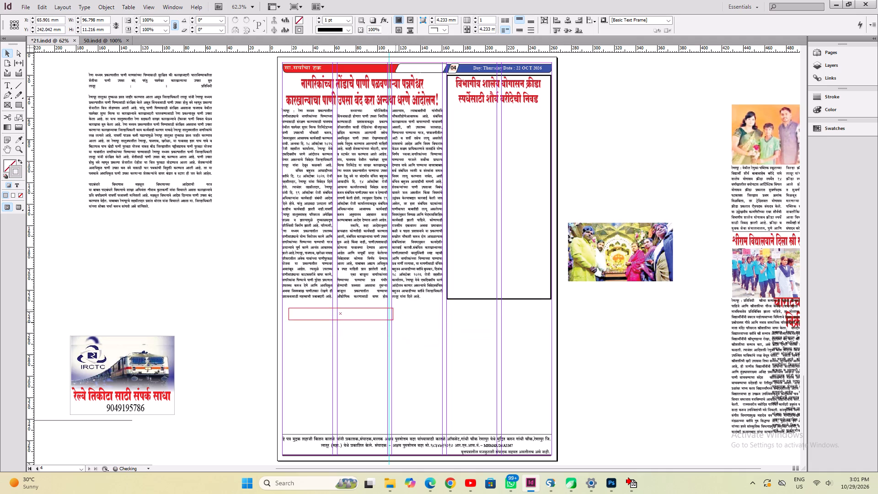
pyautogui.moveTo(319, 313); pyautogui.dragTo(314, 310)
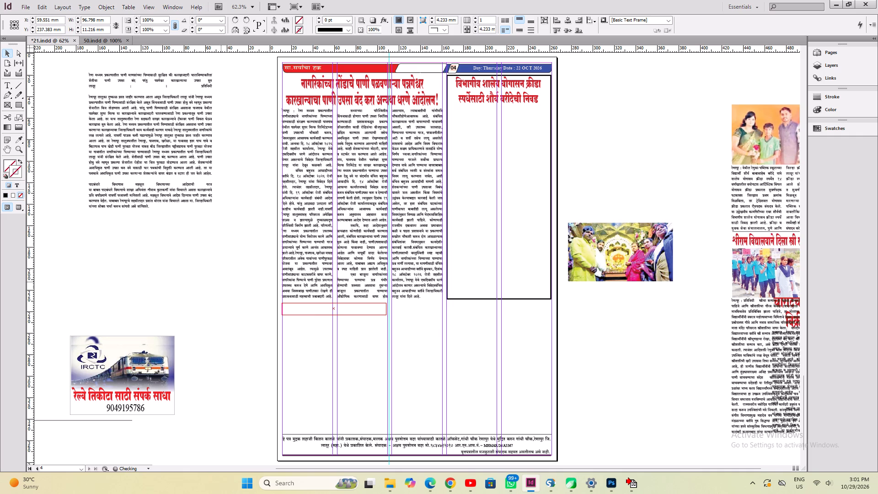
# Fit the Rena project text frame on the pasteboard to its content.
pyautogui.click(145, 252)
pyautogui.hotkey('ctrl', 'alt', 'c')
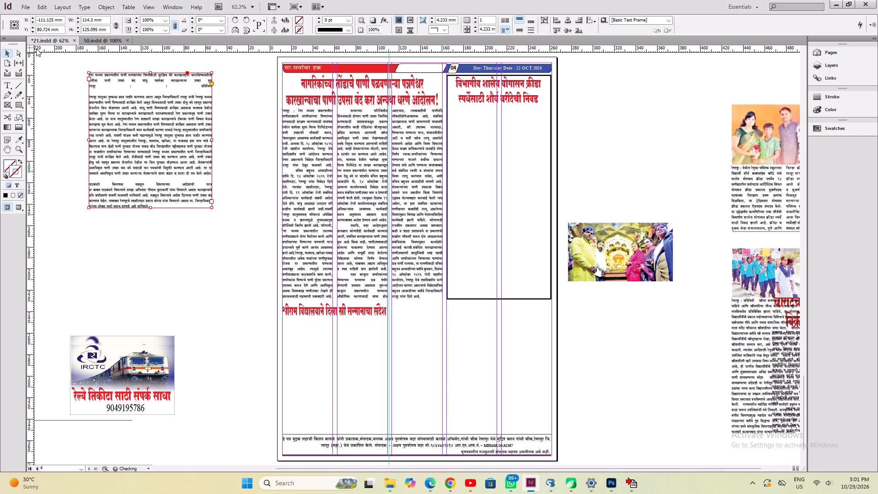
# Draw a tall text frame on the pasteboard beside page 04, paste the copied headline into it and cut all its text.
pyautogui.click(7, 81)
pyautogui.moveTo(181, 248); pyautogui.dragTo(262, 408)
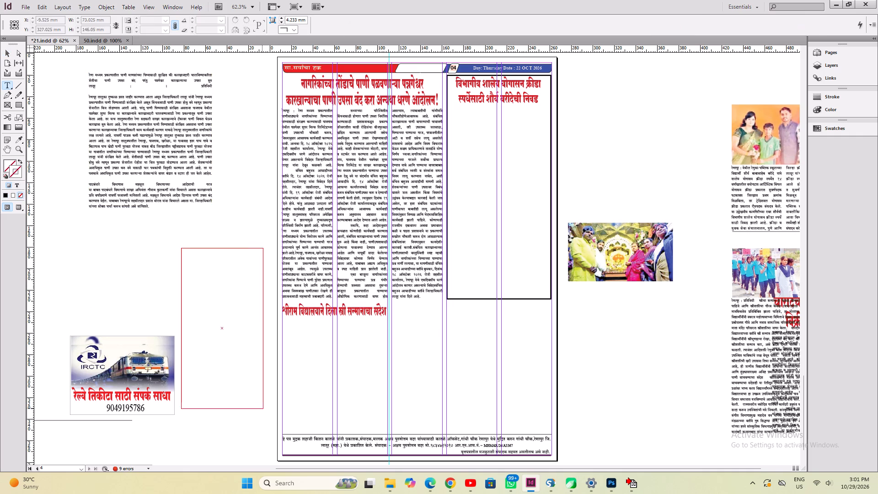
pyautogui.moveTo(262, 408); pyautogui.dragTo(263, 415)
pyautogui.hotkey('ctrl', 'v')
pyautogui.hotkey('ctrl', 'a')
pyautogui.hotkey('ctrl', 'x')
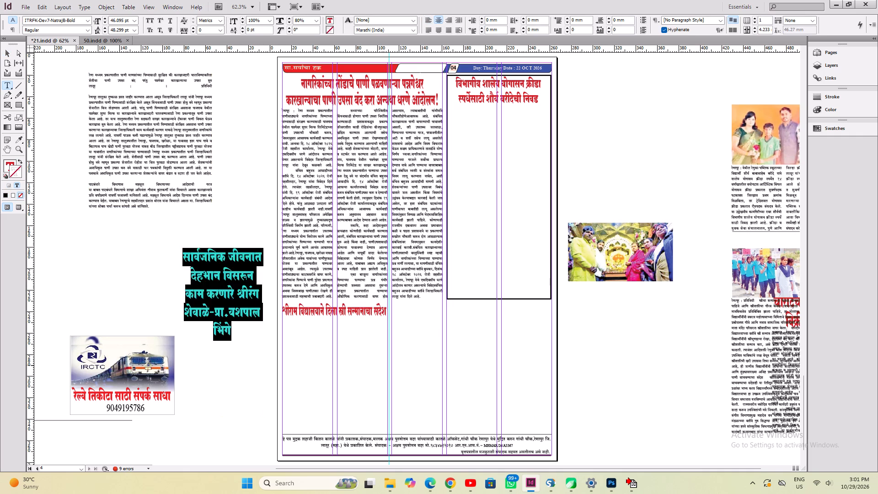
# Replace the श्रीराम विद्यालयाने headline text below the article with the cut सार्वजनिक जीवनात headline and fit the frame to its content.
pyautogui.click(355, 317)
pyautogui.hotkey('ctrl', 'a')
pyautogui.click(349, 307)
pyautogui.hotkey('ctrl', 'a')
pyautogui.hotkey('ctrl', 'v')
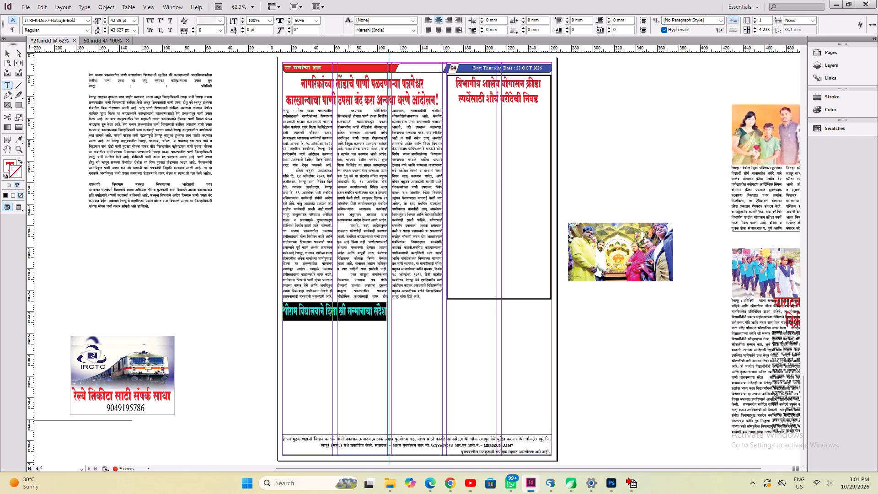
pyautogui.hotkey('ctrl', 'alt', 'c')
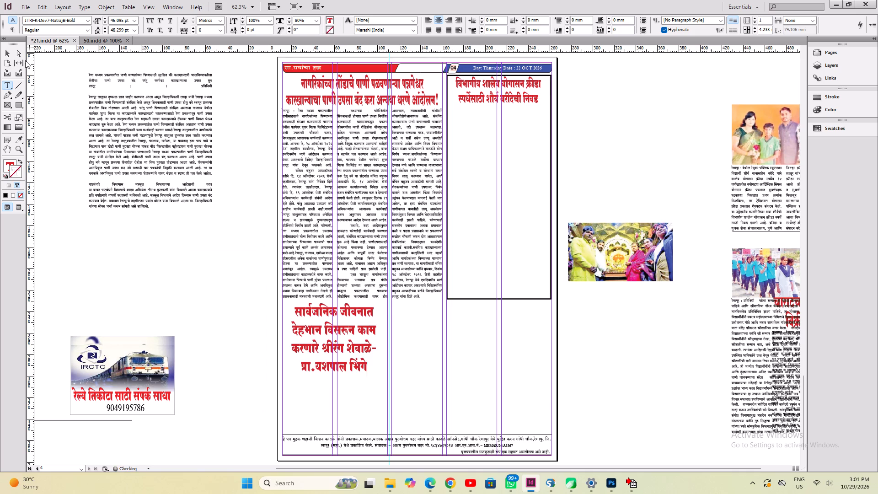
# Widen the सार्वजनिक जीवनात headline frame to about 250 mm, spanning page 04 from the left margin to the right margin.
pyautogui.click(9, 54)
pyautogui.moveTo(388, 338); pyautogui.dragTo(469, 354)
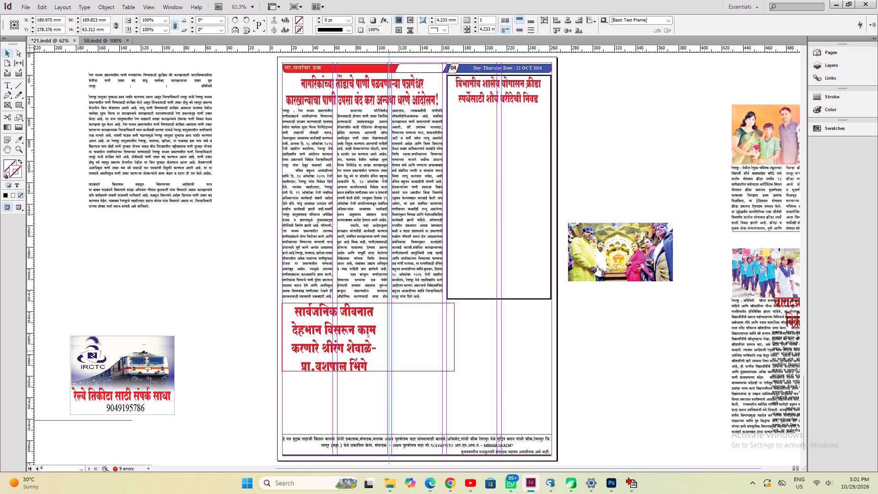
pyautogui.moveTo(469, 354); pyautogui.dragTo(550, 372)
pyautogui.hotkey('ctrl', '2')
pyautogui.press('space')
pyautogui.press('space')
pyautogui.press('space')
pyautogui.press('space')
pyautogui.moveTo(619, 301); pyautogui.dragTo(234, 311)
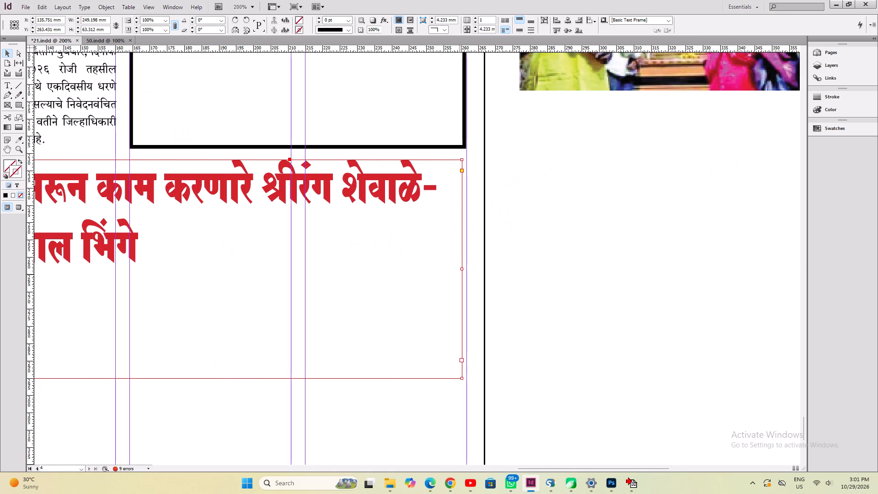
pyautogui.moveTo(460, 270); pyautogui.dragTo(467, 282)
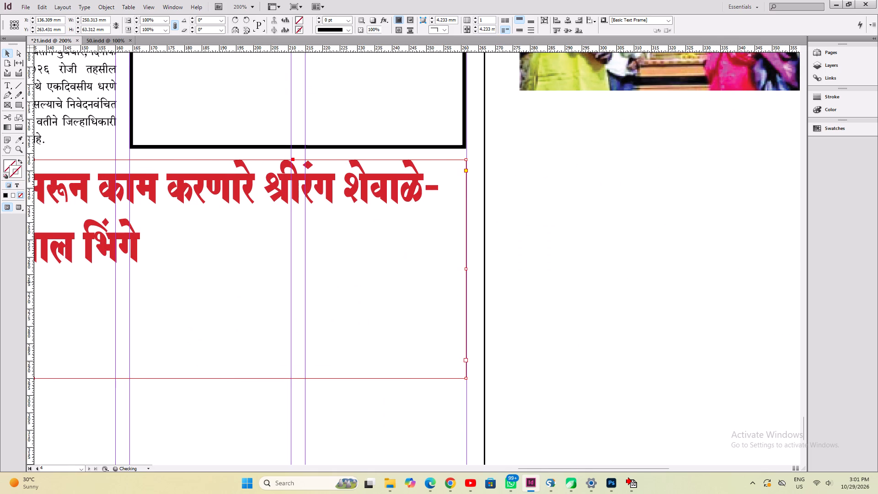
pyautogui.hotkey('ctrl', '1')
pyautogui.press('space')
pyautogui.moveTo(232, 316); pyautogui.dragTo(305, 330)
pyautogui.moveTo(273, 272); pyautogui.dragTo(273, 277)
# Justify the सार्वजनिक जीवनात headline with its last line aligned left, reduce it to about 38 pt to fit one line, and save.
pyautogui.click(2, 82)
pyautogui.click(448, 248)
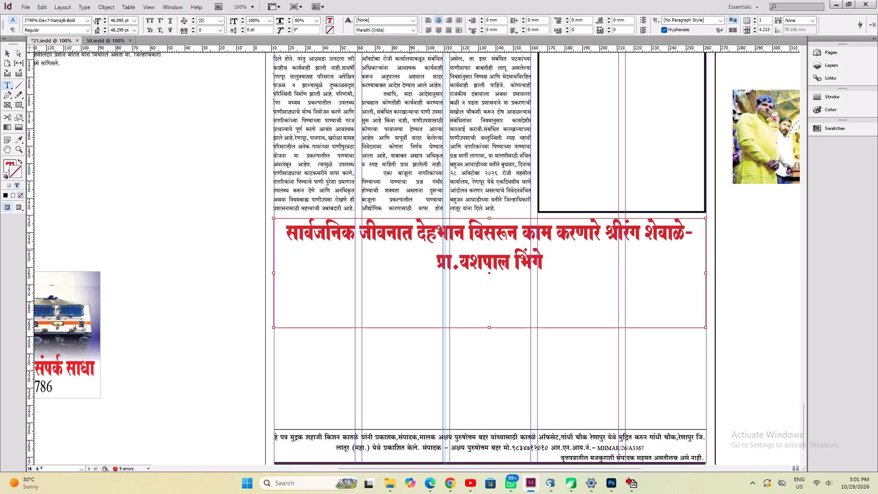
pyautogui.hotkey('ctrl', 'a')
pyautogui.hotkey('ctrl', 'shift', 'j')
pyautogui.hotkey('ctrl', 'shift', ',')
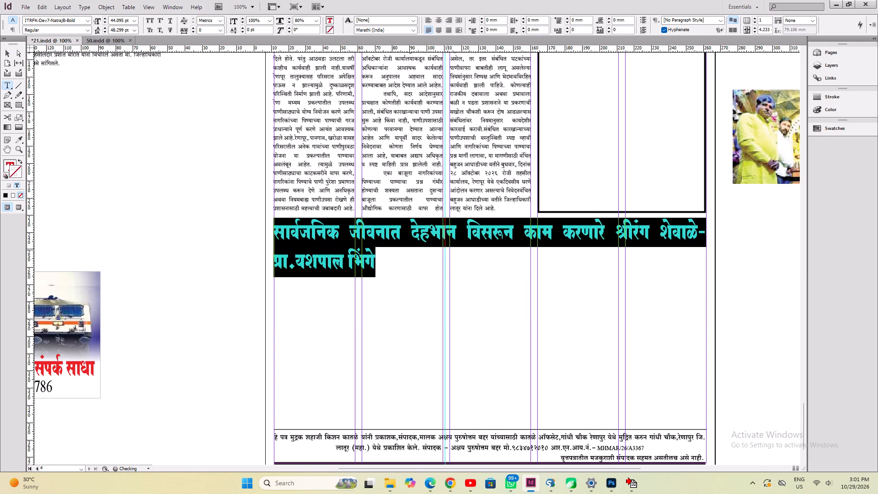
pyautogui.hotkey('ctrl', 'shift', ',')
pyautogui.hotkey('ctrl', 'shift', ',')
pyautogui.hotkey('ctrl', 'shift', ',')
pyautogui.hotkey('ctrl', 'shift', '.')
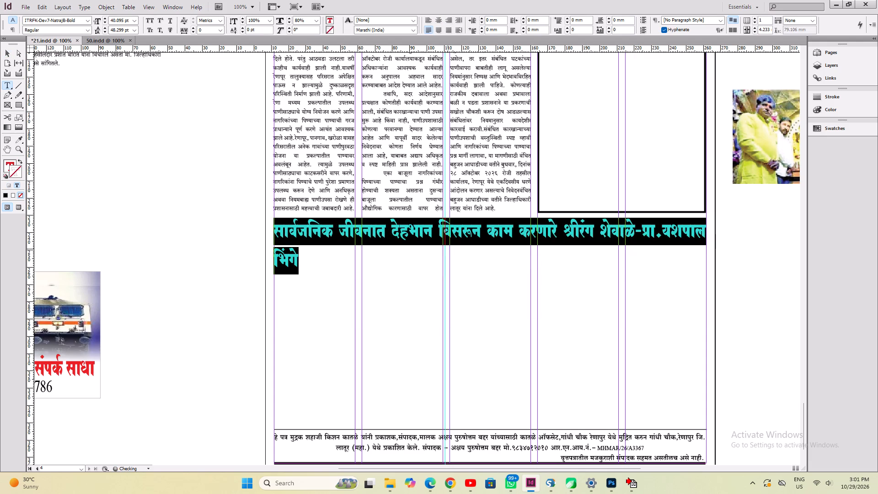
pyautogui.hotkey('ctrl', 'shift', ',')
pyautogui.hotkey('ctrl', 's')
# Fit the सार्वजनिक जीवनात headline frame to its content, then scale frame and text to about 250.7 mm wide, reaching page 04's right margin.
pyautogui.hotkey('ctrl', 'alt', 'c')
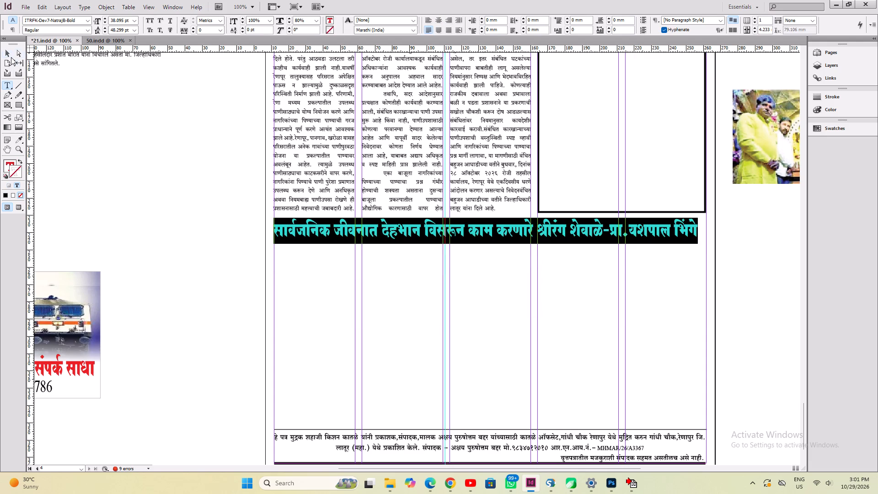
pyautogui.click(11, 56)
pyautogui.hotkey('ctrl', 'alt', 'c')
pyautogui.keyDown('ctrl'); pyautogui.moveTo(699, 235); pyautogui.dragTo(701, 236); pyautogui.keyUp('ctrl')
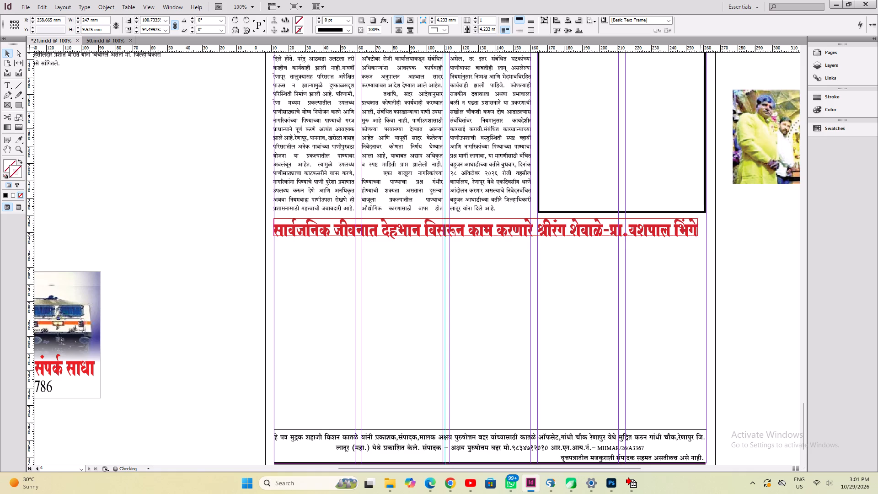
pyautogui.keyDown('ctrl'); pyautogui.moveTo(701, 236); pyautogui.dragTo(707, 236); pyautogui.keyUp('ctrl')
pyautogui.keyDown('ctrl'); pyautogui.click(672, 285); pyautogui.keyUp('ctrl')
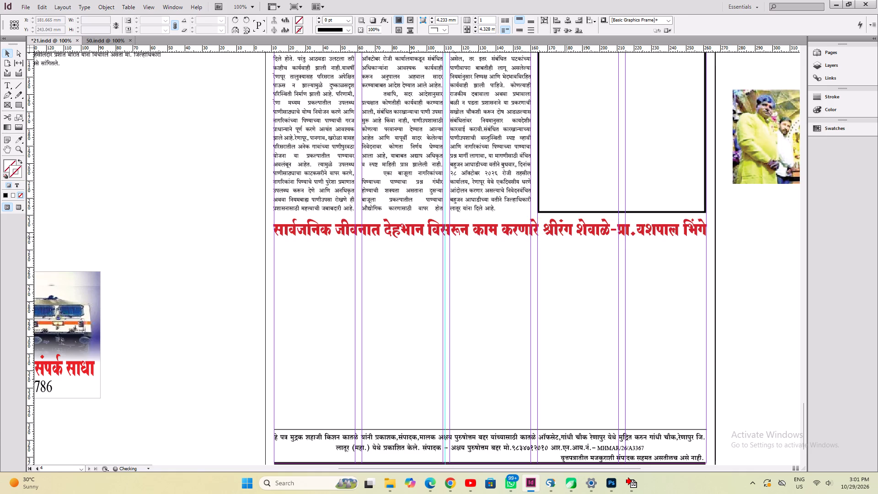
# Nudge the सार्वजनिक जीवनात headline slightly up, closer to the article columns and the black-bordered box above it.
pyautogui.click(556, 223)
pyautogui.press('Up')
pyautogui.press('Up')
pyautogui.press('Up')
pyautogui.press('Up')
pyautogui.press('Down')
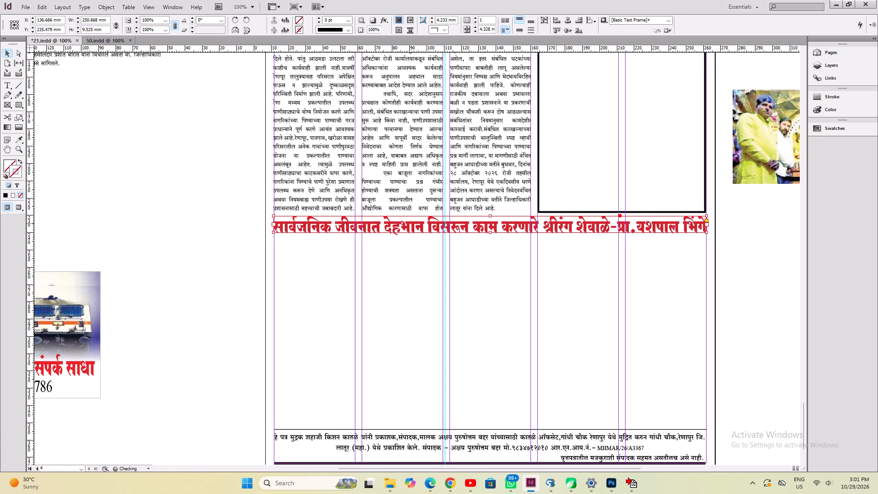
# Fit the सार्वजनिक जीवनात headline frame's height to its text, about 11.4 mm, and save the document.
pyautogui.keyDown('ctrl'); pyautogui.click(491, 234); pyautogui.keyUp('ctrl')
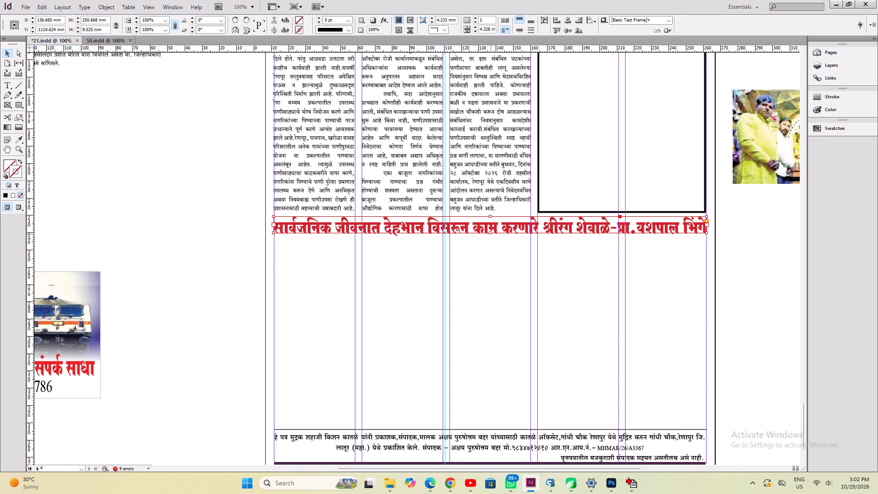
pyautogui.hotkey('ctrl', 's')
pyautogui.hotkey('ctrl', '0')
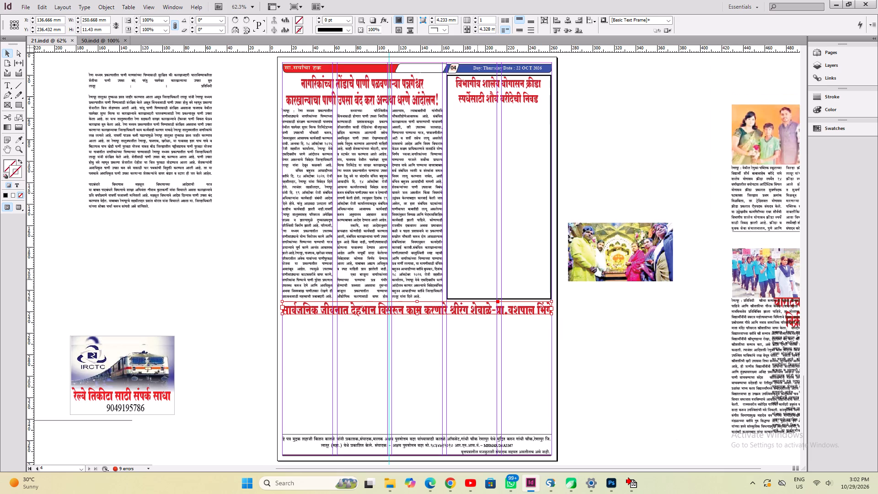
pyautogui.click(417, 397)
pyautogui.hotkey('ctrl', 's')
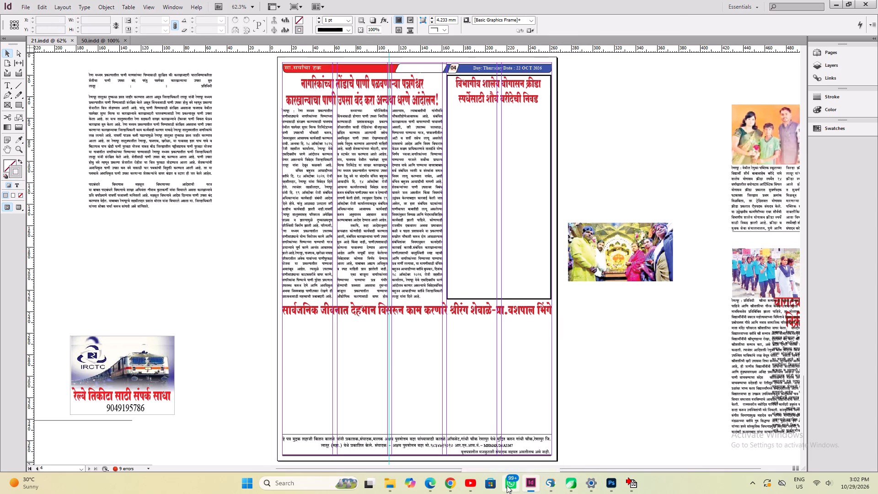
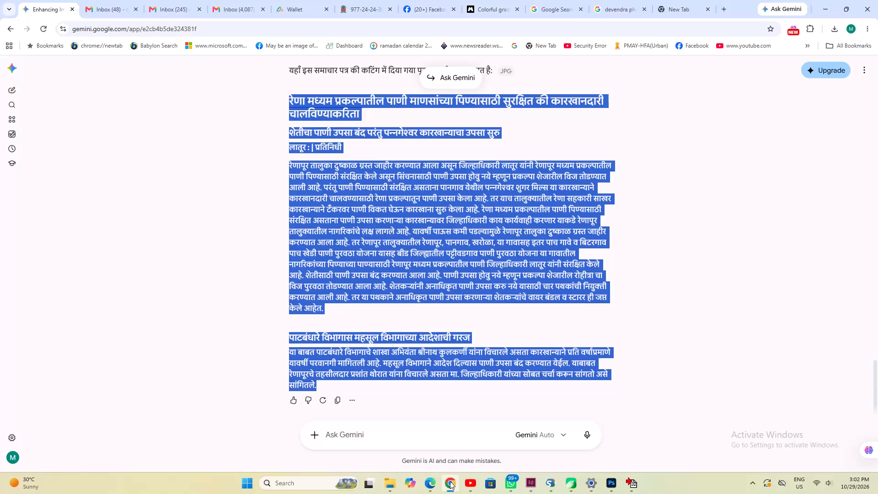
# Return to the InDesign layout and nudge the red सार्वजनिक जीवनात headline up slightly, to a Y position of 236.079 mm.
pyautogui.click(450, 481)
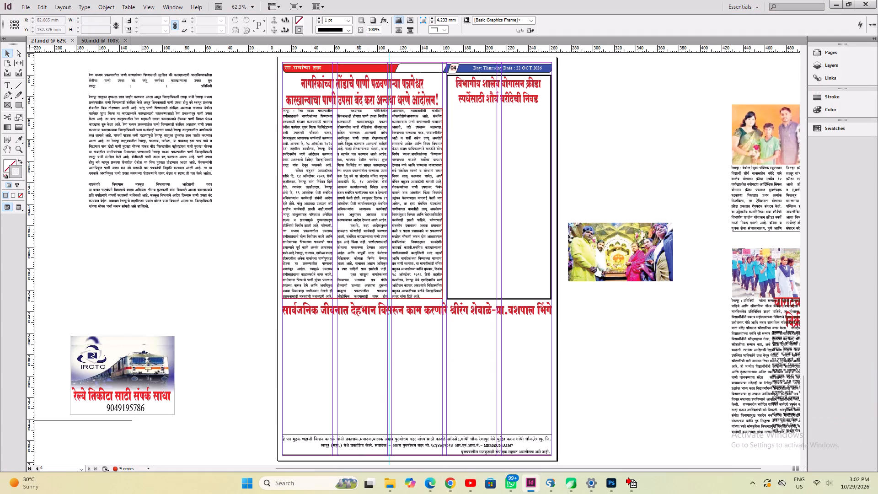
pyautogui.click(595, 393)
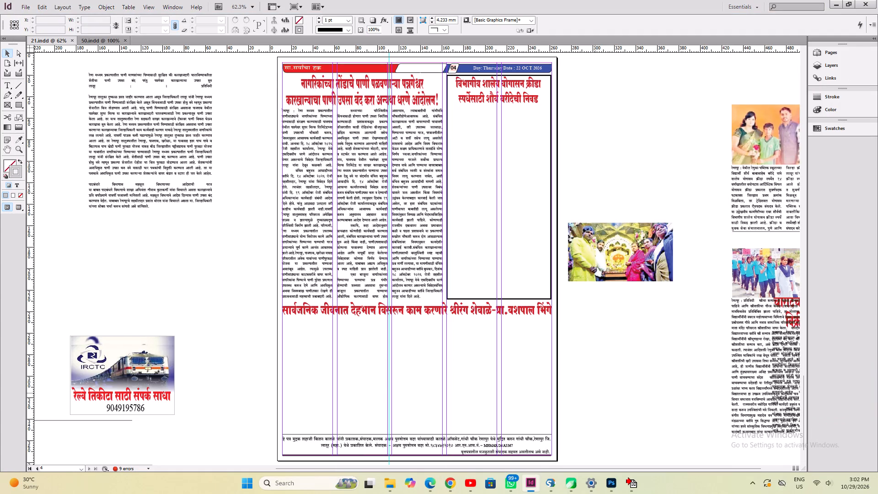
pyautogui.moveTo(598, 384); pyautogui.dragTo(353, 311)
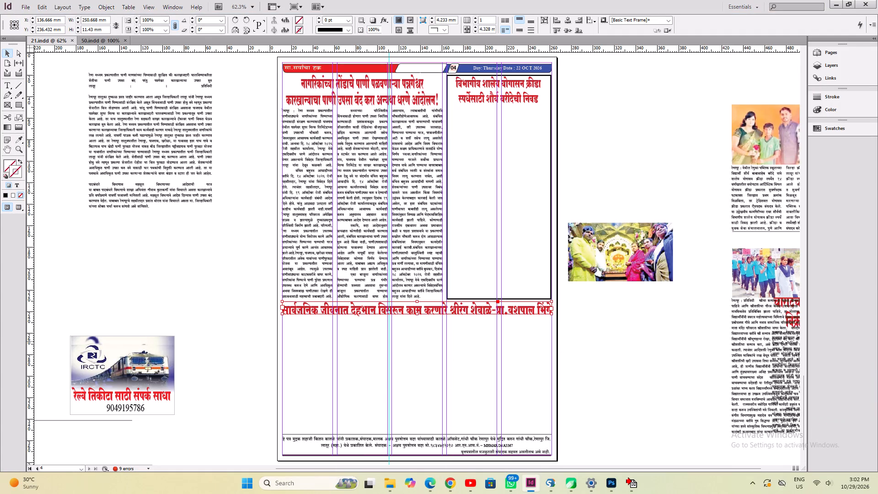
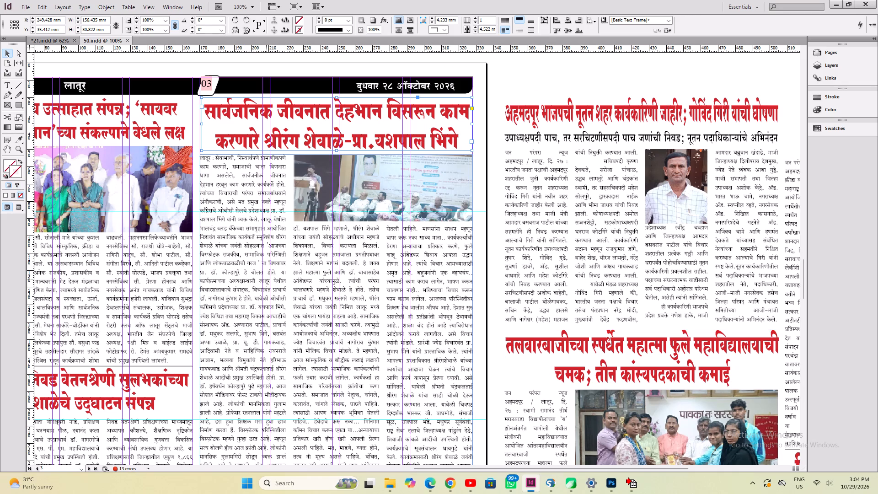
pyautogui.hotkey('ctrl', 'c')
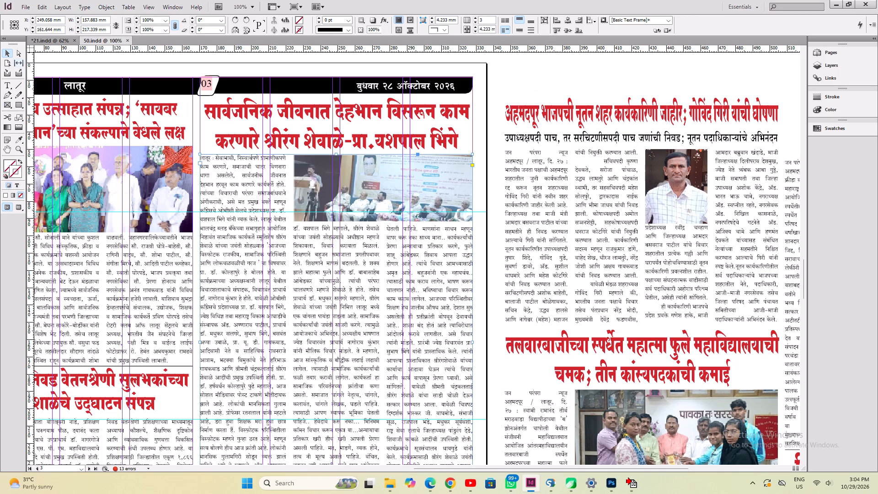
pyautogui.click(48, 41)
pyautogui.hotkey('ctrl', 'v')
pyautogui.moveTo(413, 204); pyautogui.dragTo(369, 407)
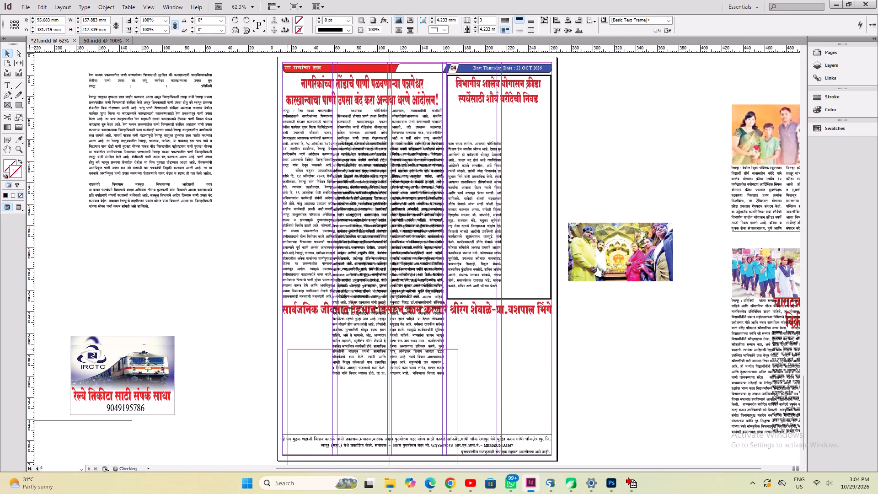
pyautogui.moveTo(369, 407); pyautogui.dragTo(365, 381)
# Widen the pasted three-column body text frame to the page's right margin, about 249.8 mm wide, and fit the frame's height to its text.
pyautogui.hotkey('ctrl', '2')
pyautogui.scroll(6, 262, 280)
pyautogui.click(223, 214)
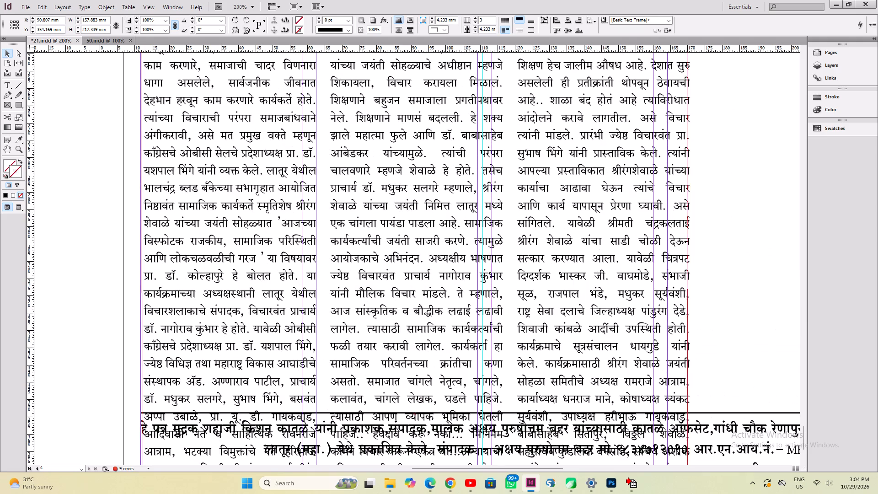
pyautogui.press('space')
pyautogui.press('space')
pyautogui.press('space')
pyautogui.press('space')
pyautogui.press('space')
pyautogui.press('space')
pyautogui.press('space')
pyautogui.press('space')
pyautogui.press('space')
pyautogui.press('space')
pyautogui.press('space')
pyautogui.press('space')
pyautogui.press('space')
pyautogui.press('space')
pyautogui.press('space')
pyautogui.press('space')
pyautogui.press('space')
pyautogui.press('space')
pyautogui.press('space')
pyautogui.press('space')
pyautogui.moveTo(430, 279); pyautogui.dragTo(358, 460)
pyautogui.moveTo(404, 417); pyautogui.dragTo(234, 187)
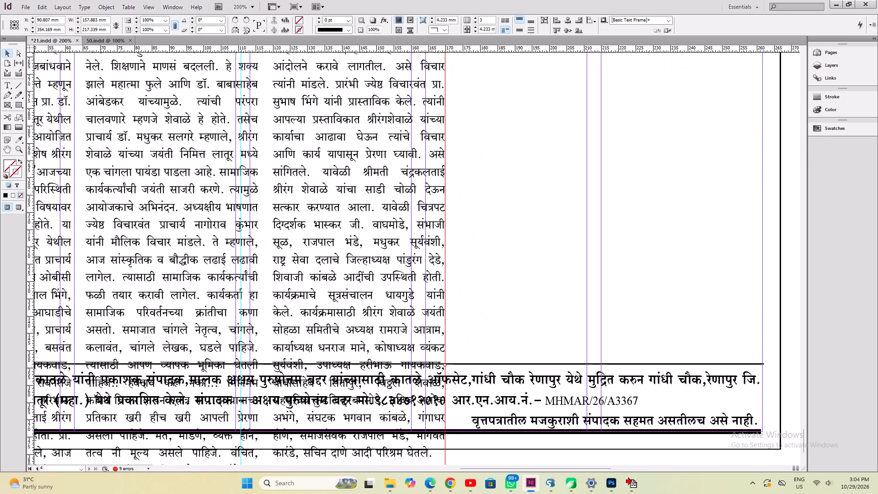
pyautogui.moveTo(368, 378); pyautogui.dragTo(308, 301)
pyautogui.moveTo(386, 288); pyautogui.dragTo(698, 289)
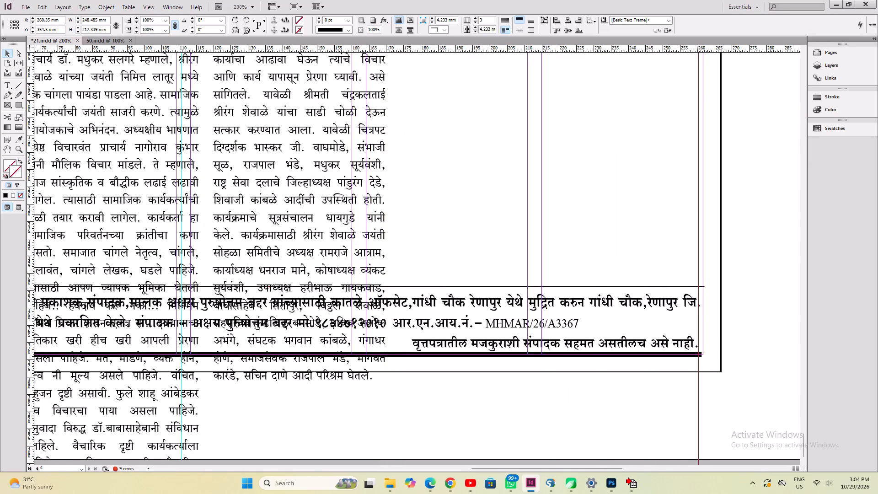
pyautogui.moveTo(698, 289); pyautogui.dragTo(703, 289)
pyautogui.hotkey('ctrl', 'alt', 'c')
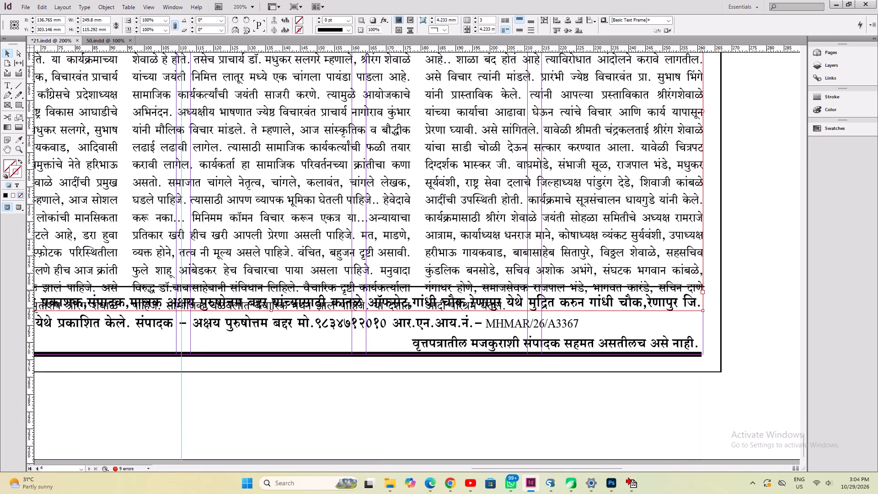
# Select the सार्वजनिक जीवनात headline and its body text together and move them onto the pasteboard left of page 03.
pyautogui.hotkey('ctrl', '1')
pyautogui.scroll(4, 343, 399)
pyautogui.keyDown('shift'); pyautogui.click(337, 234); pyautogui.keyUp('shift')
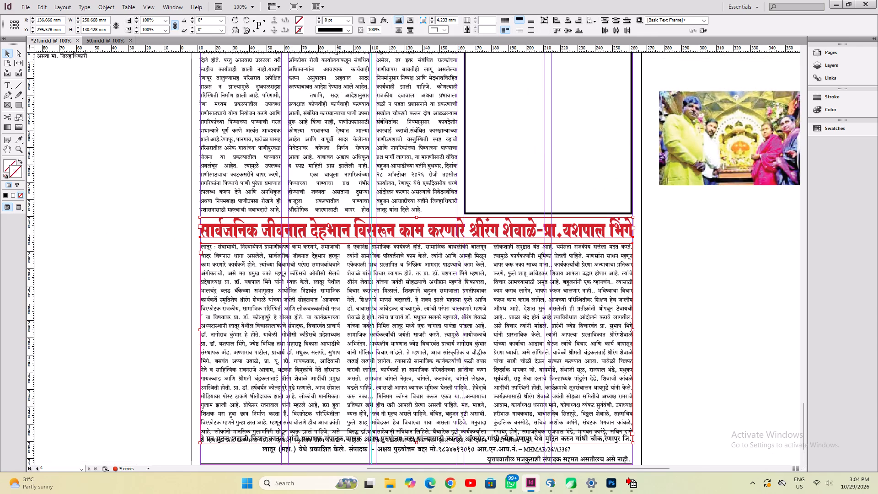
pyautogui.hotkey('ctrl', '0')
pyautogui.scroll(2, 332, 349)
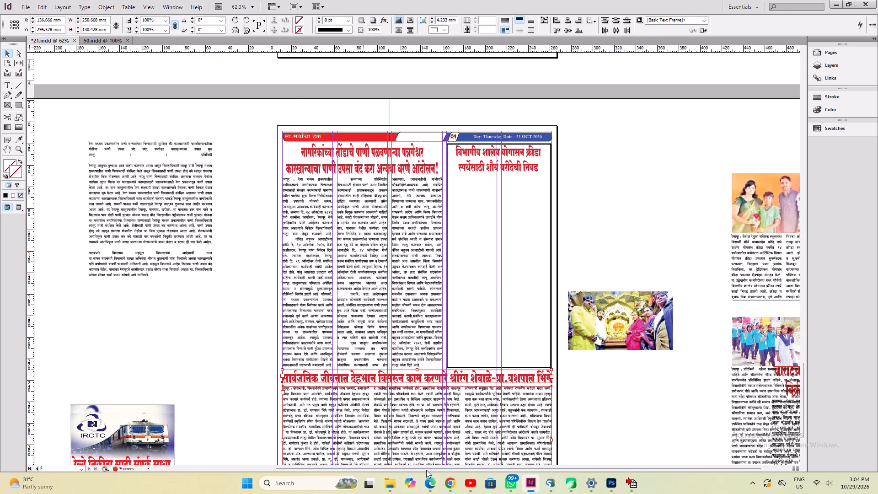
pyautogui.moveTo(397, 443); pyautogui.dragTo(133, 189)
pyautogui.press('space')
pyautogui.press('space')
pyautogui.press('space')
pyautogui.press('space')
pyautogui.press('space')
pyautogui.press('space')
pyautogui.moveTo(188, 184); pyautogui.dragTo(226, 413)
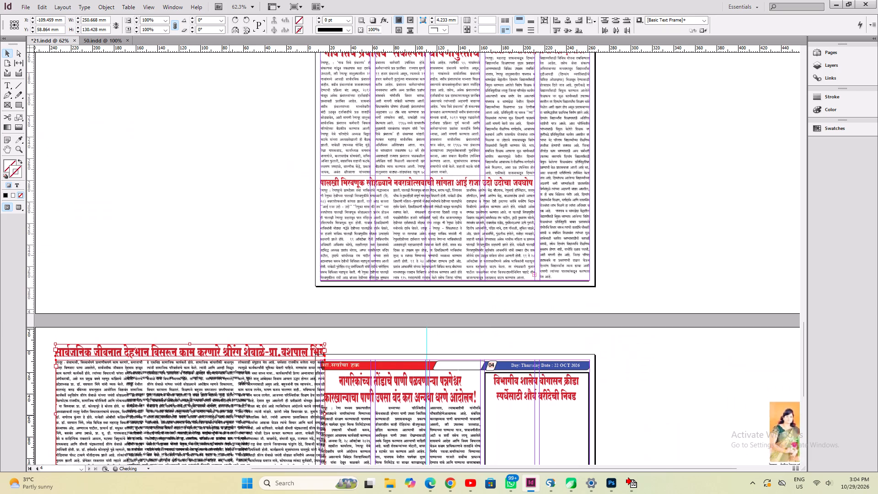
pyautogui.moveTo(274, 421); pyautogui.dragTo(262, 140)
# Select all the articles and photos below the masthead on page 03 and move them onto the pasteboard right of the page.
pyautogui.press('space')
pyautogui.press('space')
pyautogui.press('space')
pyautogui.press('space')
pyautogui.press('space')
pyautogui.press('space')
pyautogui.press('space')
pyautogui.press('space')
pyautogui.press('space')
pyautogui.press('space')
pyautogui.press('space')
pyautogui.press('space')
pyautogui.press('space')
pyautogui.press('space')
pyautogui.press('space')
pyautogui.press('space')
pyautogui.moveTo(268, 163); pyautogui.dragTo(202, 350)
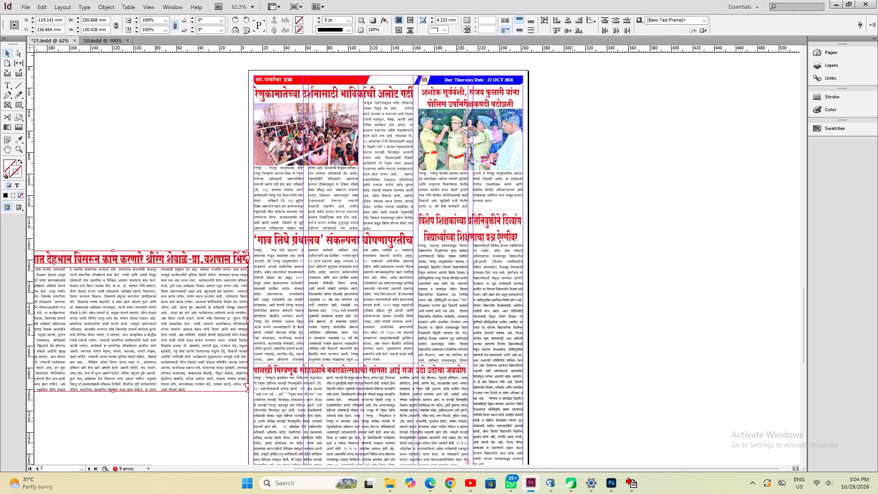
pyautogui.moveTo(573, 427); pyautogui.dragTo(291, 89)
pyautogui.keyDown('shift'); pyautogui.moveTo(311, 205); pyautogui.dragTo(606, 250); pyautogui.keyUp('shift')
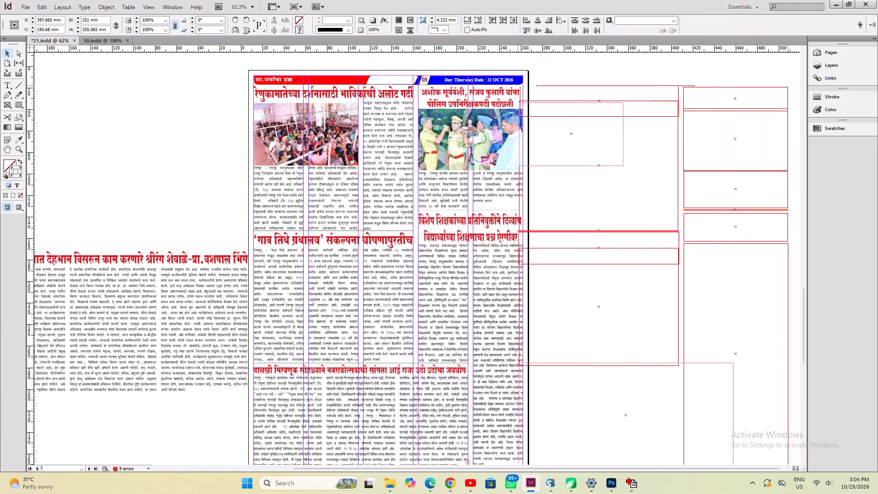
pyautogui.keyDown('shift'); pyautogui.moveTo(606, 250); pyautogui.dragTo(633, 254); pyautogui.keyUp('shift')
# Move the सार्वजनिक जीवनात headline and body text to the top of page 03, nudged just under the masthead at Y 83.961 mm.
pyautogui.moveTo(81, 179); pyautogui.dragTo(123, 383)
pyautogui.moveTo(86, 370); pyautogui.dragTo(366, 220)
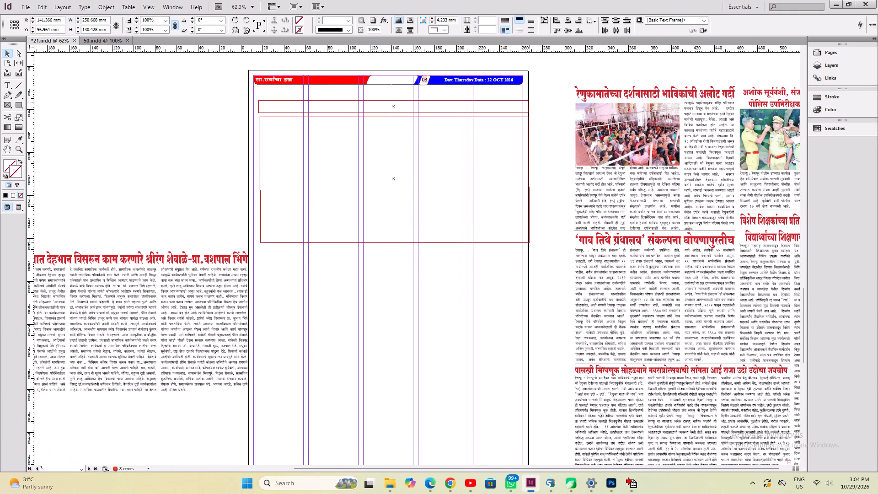
pyautogui.moveTo(366, 220); pyautogui.dragTo(361, 207)
pyautogui.hotkey('ctrl', '1')
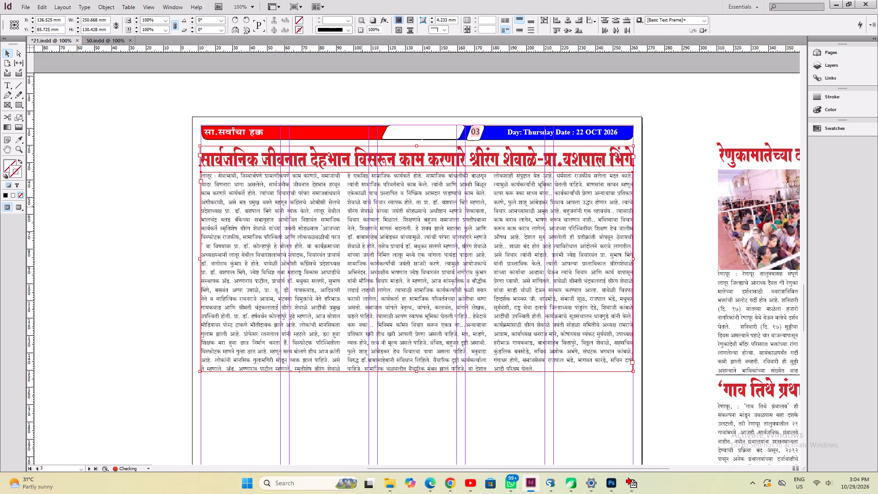
pyautogui.hotkey('shift', 'Up')
pyautogui.press('Down')
pyautogui.press('Down')
pyautogui.press('Down')
pyautogui.press('Down')
pyautogui.press('Down')
pyautogui.press('Down')
pyautogui.press('Up')
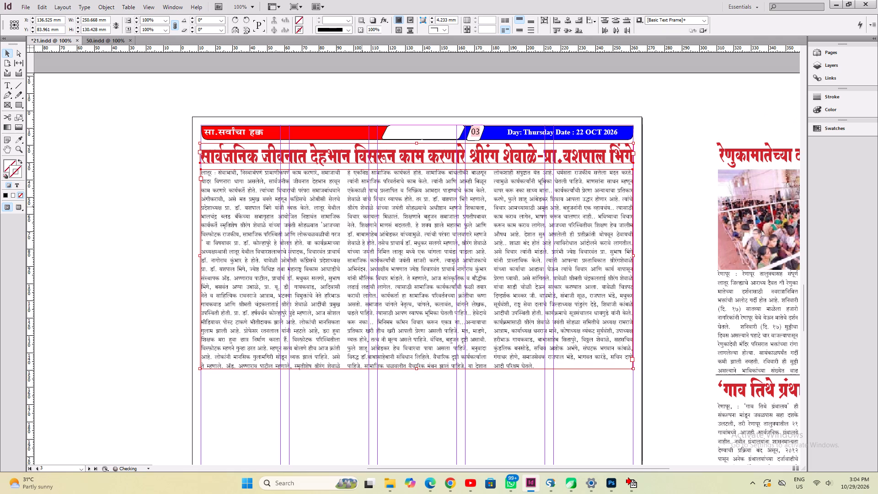
# Reflow the story's body text into five columns in a frame fitted to its text, and save 21.indd.
pyautogui.click(246, 433)
pyautogui.click(338, 352)
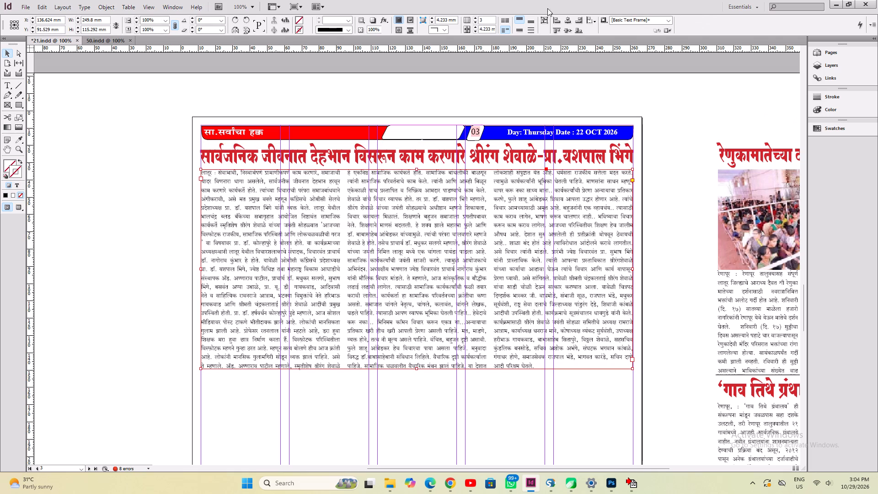
pyautogui.doubleClick(473, 16)
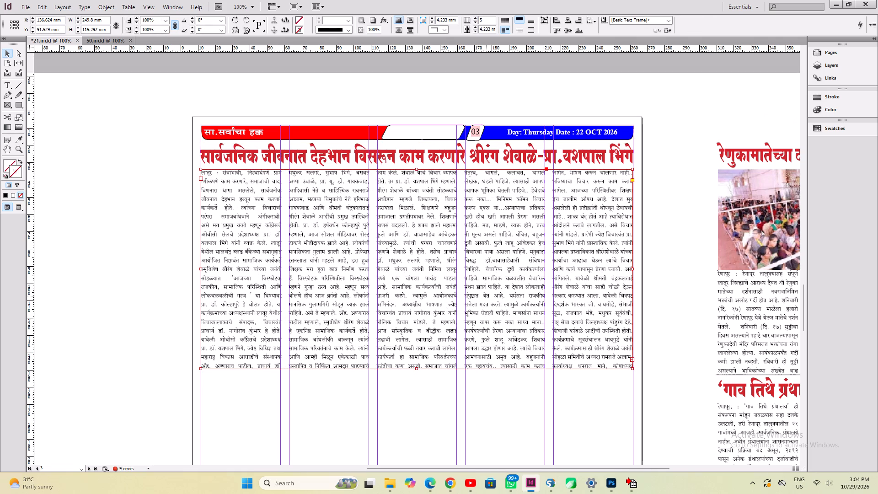
pyautogui.hotkey('ctrl', 'alt', 'c')
pyautogui.scroll(-3, 486, 296)
pyautogui.hotkey('ctrl', 's')
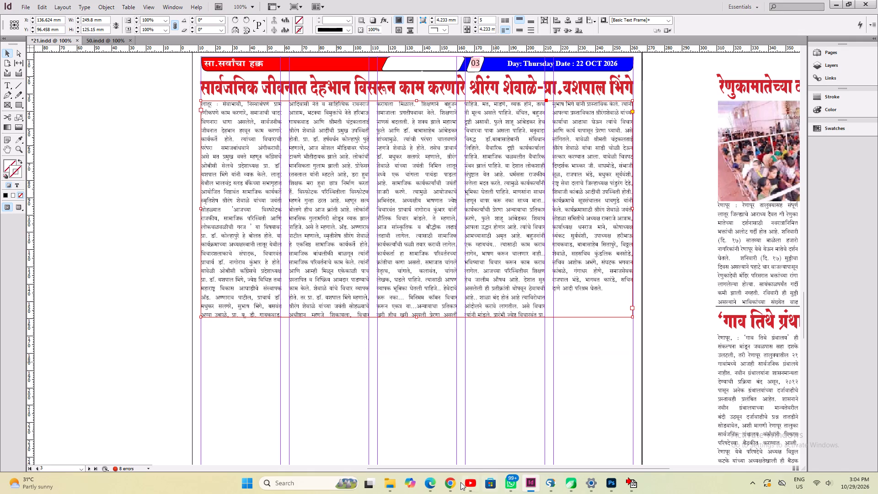
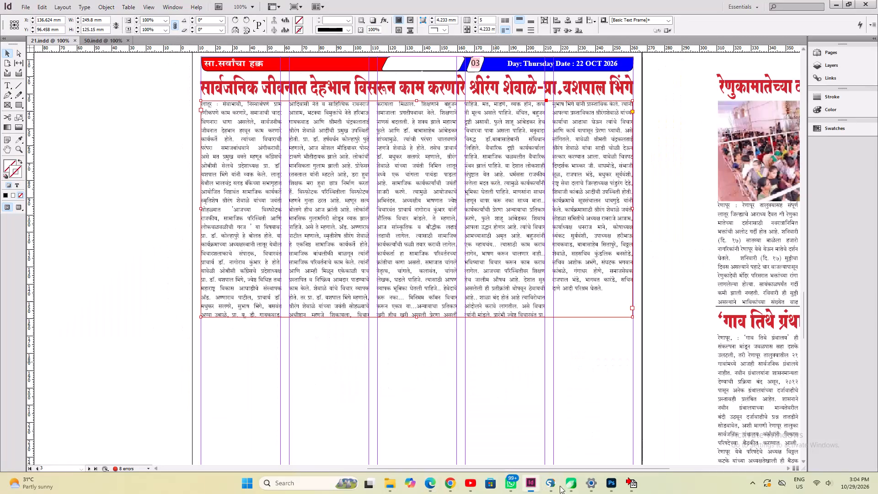
# Copy the event photo of the सार्वजनिक जीवनात story from 50.indd into 21.indd, placing it under the headline from the third column's left edge.
pyautogui.click(90, 38)
pyautogui.keyDown('ctrl'); pyautogui.click(445, 217); pyautogui.keyUp('ctrl')
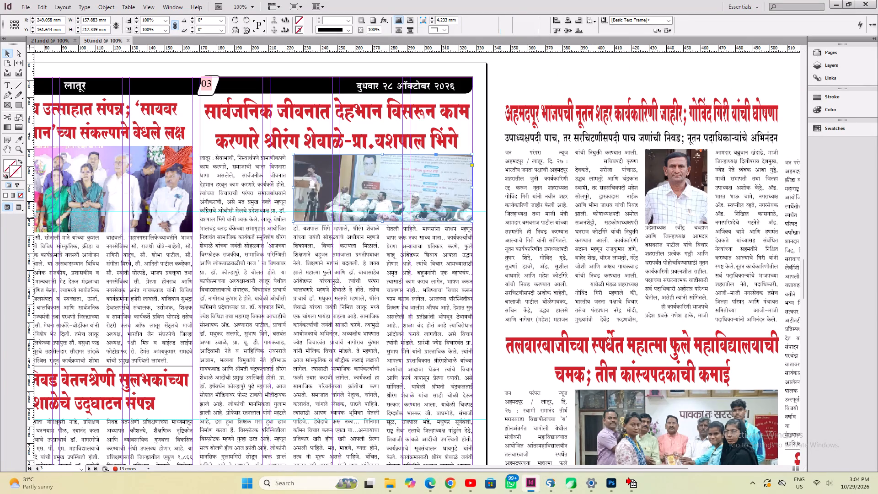
pyautogui.hotkey('ctrl', 'c')
pyautogui.click(507, 78)
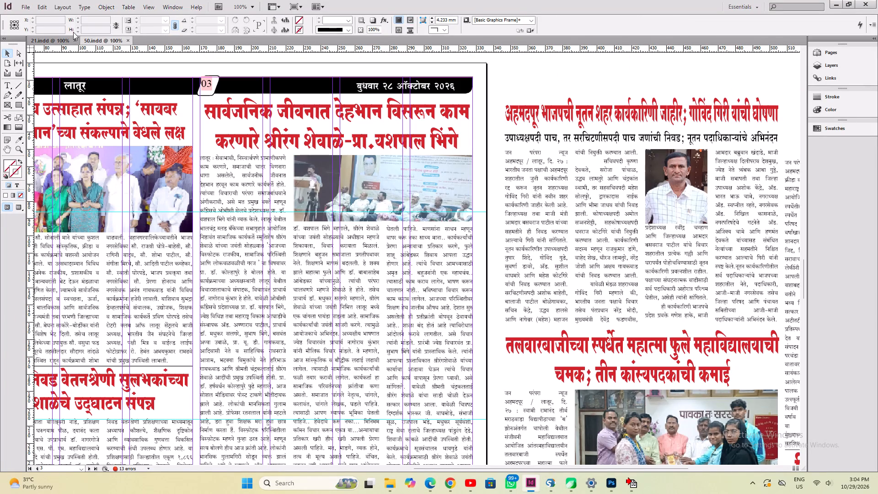
pyautogui.click(67, 38)
pyautogui.hotkey('ctrl', 'v')
pyautogui.moveTo(423, 279); pyautogui.dragTo(486, 222)
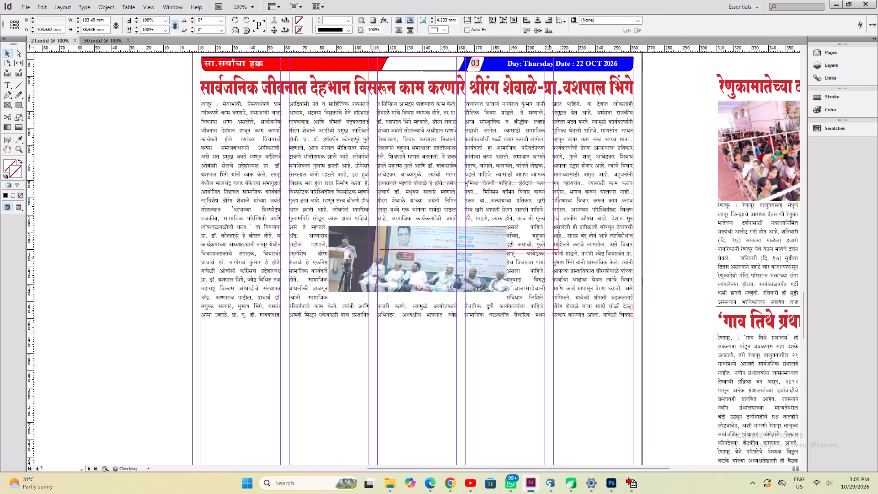
pyautogui.moveTo(486, 222); pyautogui.dragTo(474, 155)
pyautogui.hotkey('ctrl', '1')
# Scale the event photo up proportionally to about 147 mm wide so it spans the third to fifth columns, and save 21.indd.
pyautogui.click(374, 267)
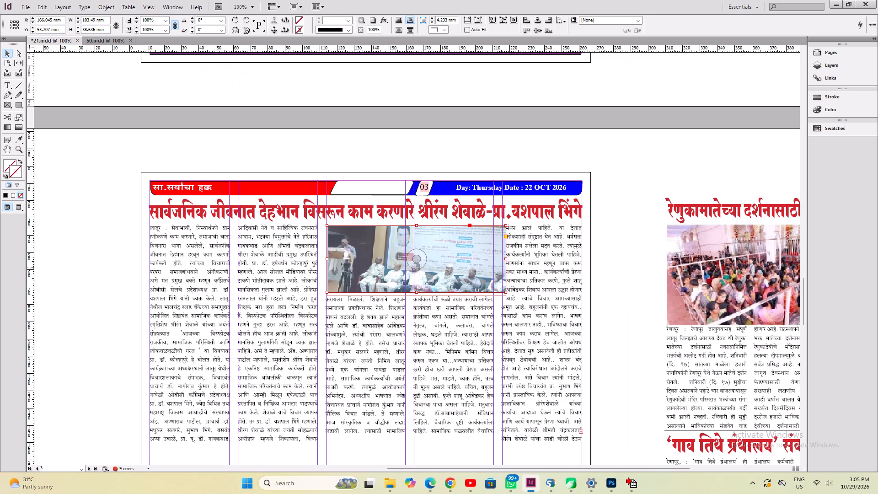
pyautogui.keyDown('ctrl'); pyautogui.keyDown('shift'); pyautogui.moveTo(507, 293); pyautogui.dragTo(553, 320); pyautogui.keyUp('shift'); pyautogui.keyUp('ctrl')
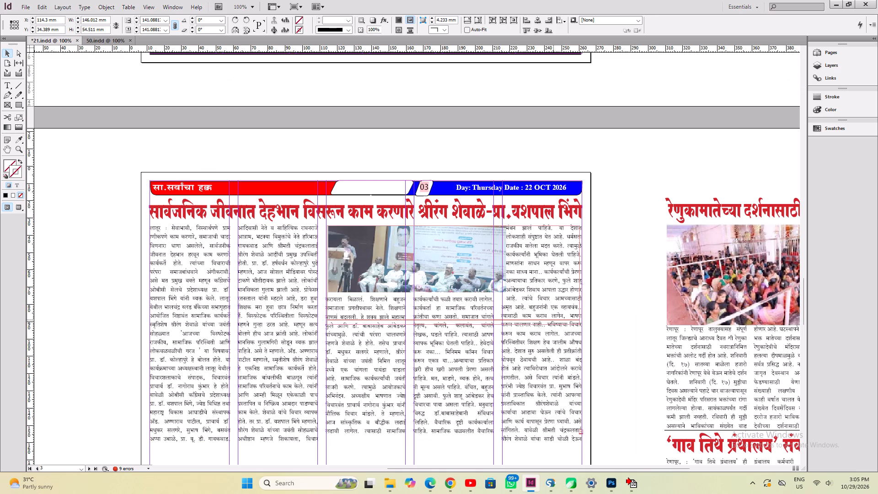
pyautogui.keyDown('ctrl'); pyautogui.keyDown('shift'); pyautogui.moveTo(553, 320); pyautogui.dragTo(554, 322); pyautogui.keyUp('shift'); pyautogui.keyUp('ctrl')
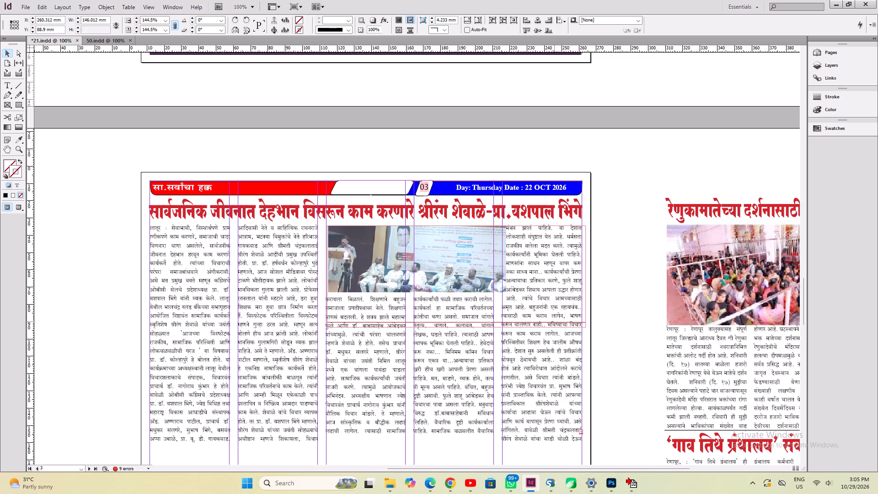
pyautogui.keyDown('ctrl'); pyautogui.keyDown('shift'); pyautogui.moveTo(554, 322); pyautogui.dragTo(553, 320); pyautogui.keyUp('shift'); pyautogui.keyUp('ctrl')
pyautogui.keyDown('ctrl'); pyautogui.keyDown('shift'); pyautogui.click(579, 274); pyautogui.keyUp('shift'); pyautogui.keyUp('ctrl')
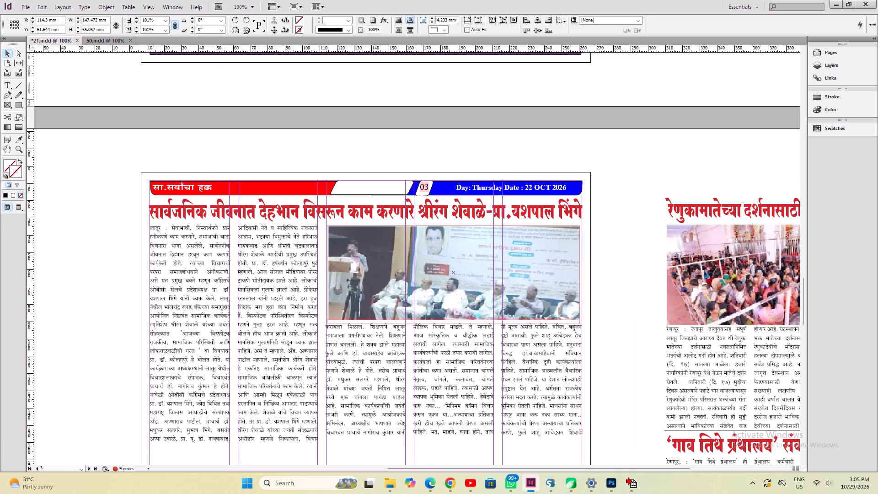
pyautogui.keyDown('ctrl'); pyautogui.click(599, 320); pyautogui.keyUp('ctrl')
pyautogui.hotkey('ctrl', 's')
# Fit the story's five-column body text frame to its content.
pyautogui.click(448, 419)
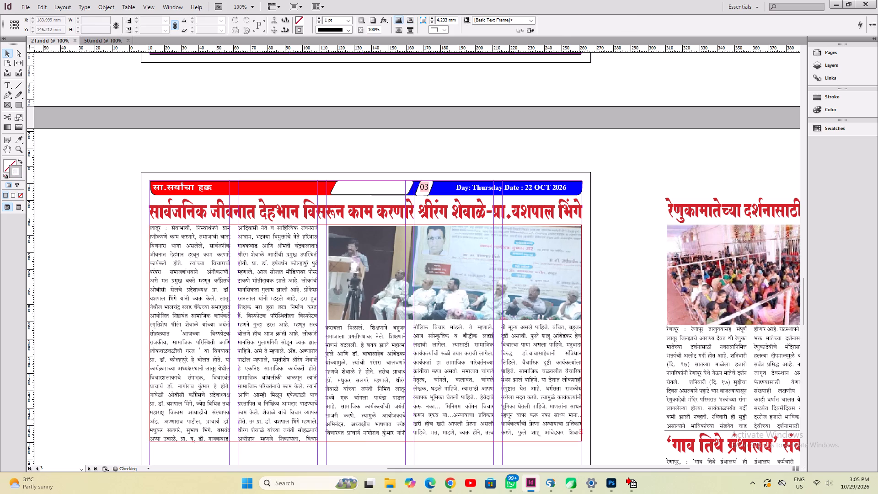
pyautogui.hotkey('ctrl', 'alt', 'c')
pyautogui.scroll(-8, 448, 419)
pyautogui.click(438, 421)
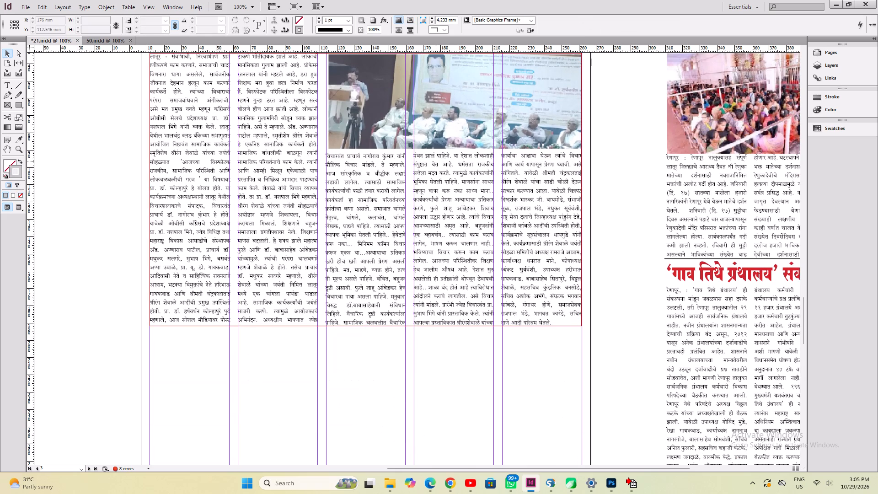
# Trim the event photo's height to about 53.4 mm from its bottom edge.
pyautogui.keyDown('ctrl'); pyautogui.click(438, 142); pyautogui.keyUp('ctrl')
pyautogui.keyDown('ctrl'); pyautogui.click(454, 149); pyautogui.keyUp('ctrl')
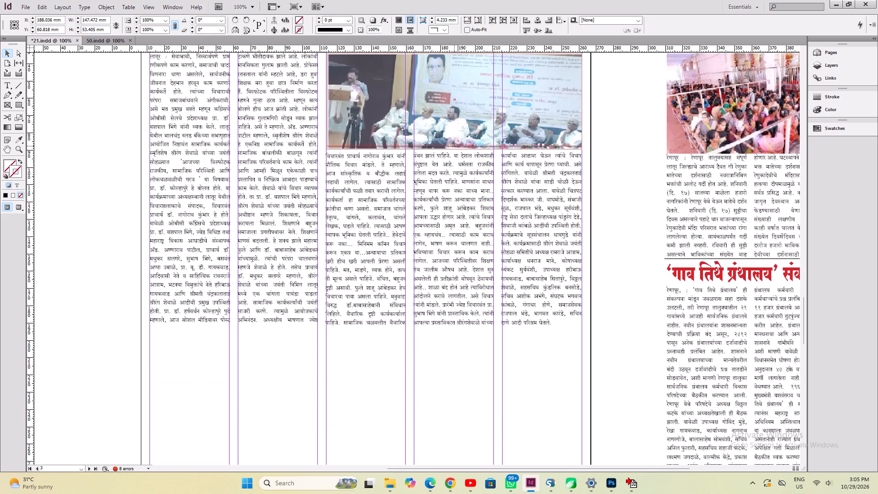
pyautogui.click(448, 347)
pyautogui.hotkey('ctrl', '1')
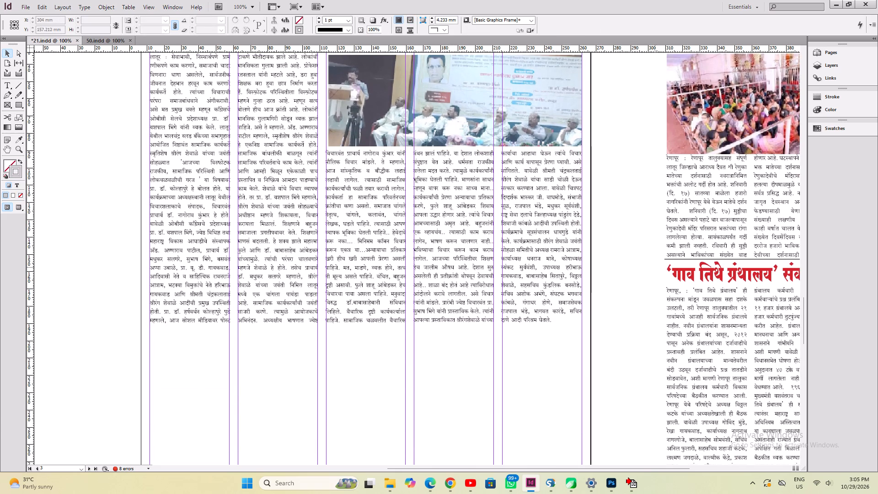
pyautogui.click(600, 310)
# Move the horizontal rule above the गाव तिथे ग्रंथालय headline to just below the story's body text at Y 192.176 mm.
pyautogui.keyDown('ctrl'); pyautogui.click(669, 259); pyautogui.keyUp('ctrl')
pyautogui.moveTo(668, 259); pyautogui.dragTo(198, 387)
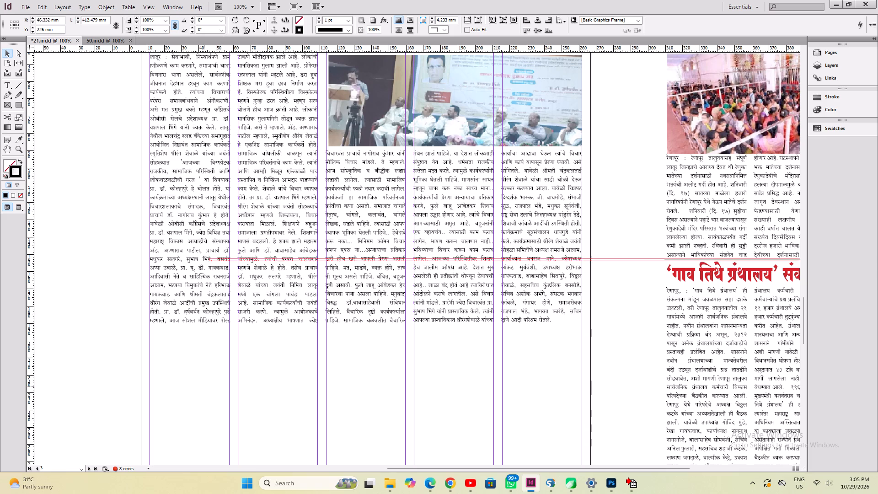
pyautogui.moveTo(198, 387); pyautogui.dragTo(335, 415)
pyautogui.moveTo(644, 260); pyautogui.dragTo(385, 422)
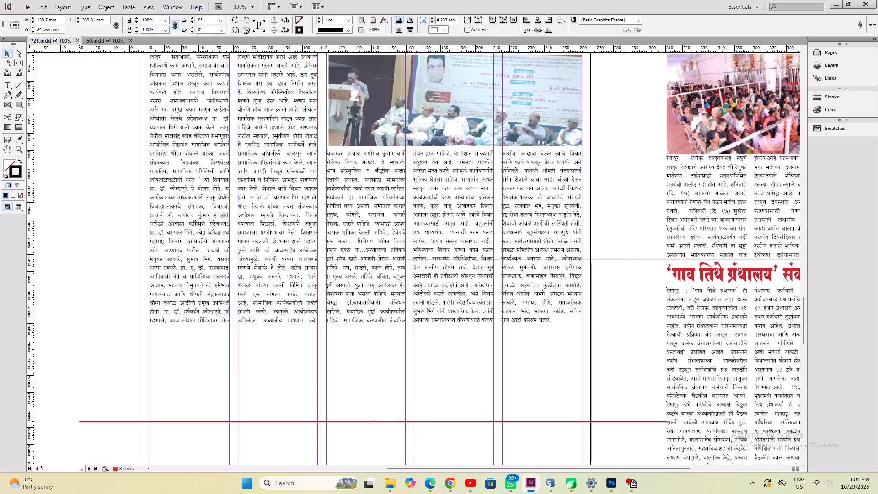
pyautogui.moveTo(385, 422); pyautogui.dragTo(459, 327)
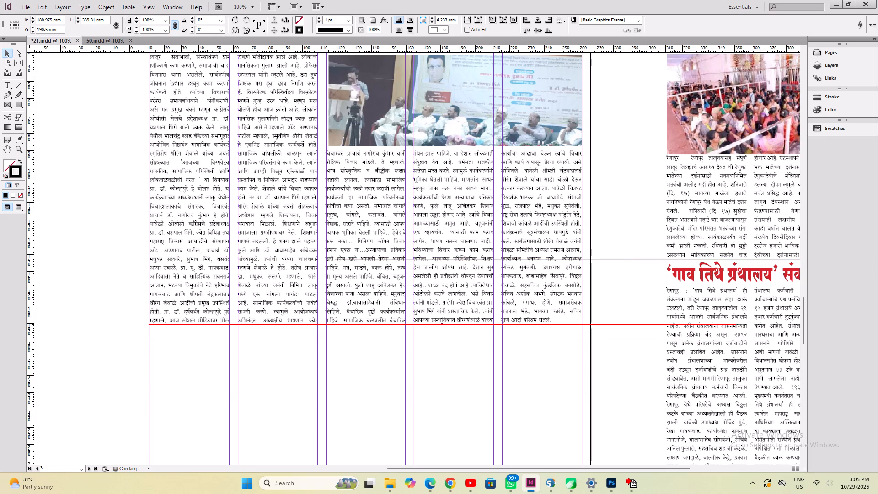
pyautogui.moveTo(459, 327); pyautogui.dragTo(459, 328)
# Shorten the rule below the story to about 250.6 mm so it ends at page 03's outer column edge.
pyautogui.press('space')
pyautogui.moveTo(458, 370); pyautogui.dragTo(305, 388)
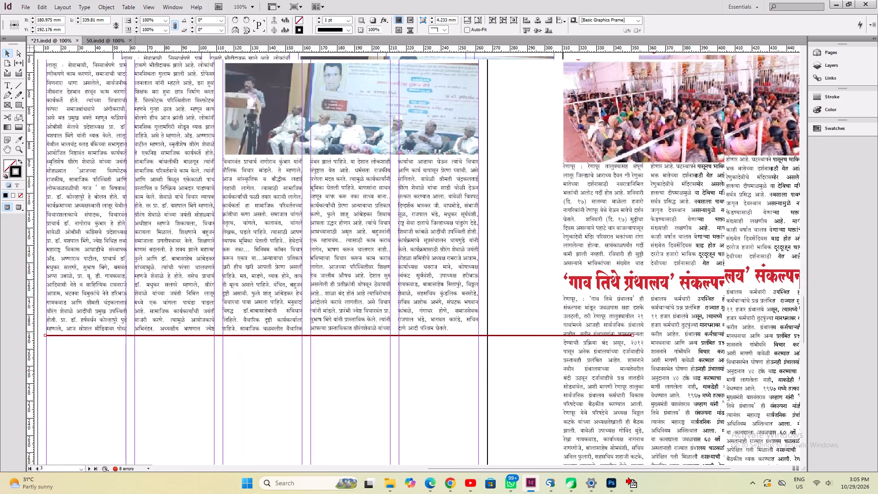
pyautogui.moveTo(305, 388); pyautogui.dragTo(285, 394)
pyautogui.keyDown('shift'); pyautogui.moveTo(565, 351); pyautogui.dragTo(410, 411); pyautogui.keyUp('shift')
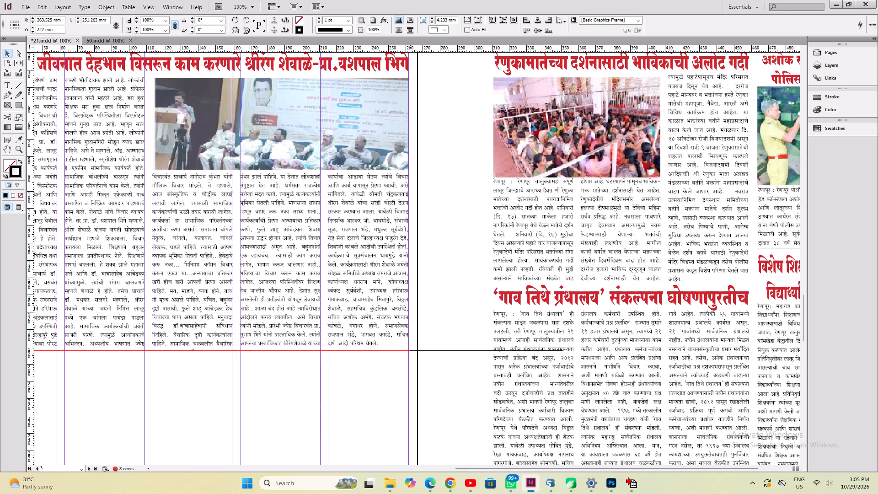
pyautogui.keyDown('shift'); pyautogui.moveTo(410, 411); pyautogui.dragTo(409, 416); pyautogui.keyUp('shift')
pyautogui.moveTo(563, 351); pyautogui.dragTo(451, 392)
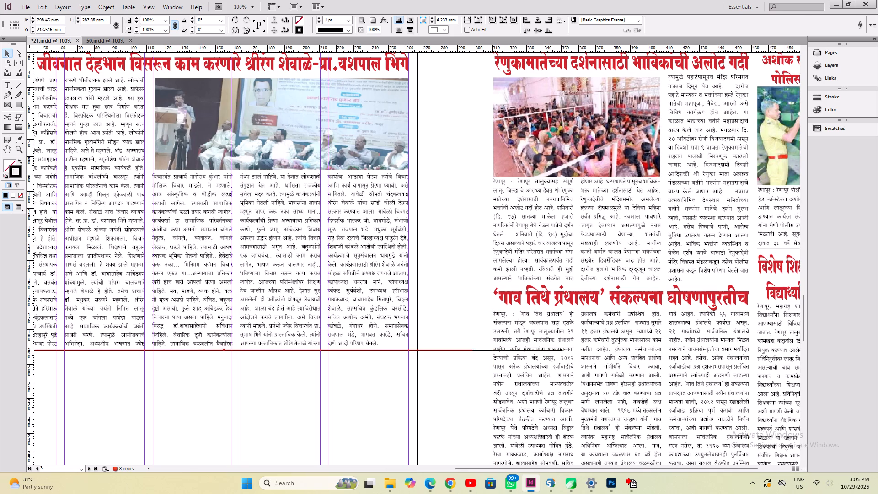
pyautogui.moveTo(451, 392); pyautogui.dragTo(408, 402)
# Select everything on the page 03 spread and save 21.indd.
pyautogui.hotkey('ctrl', 's')
pyautogui.hotkey('ctrl', '0')
pyautogui.hotkey('ctrl', 'a')
pyautogui.hotkey('ctrl', 's')
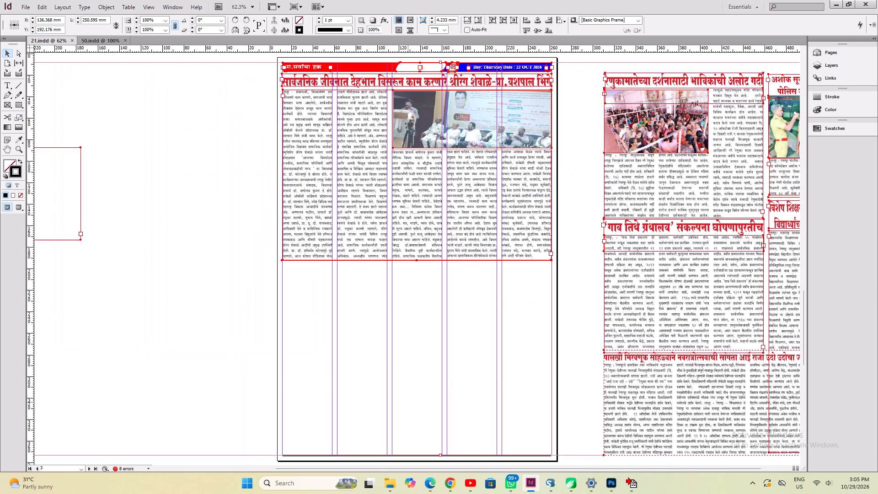
pyautogui.click(408, 402)
pyautogui.hotkey('ctrl', 'a')
pyautogui.hotkey('ctrl', 's')
pyautogui.hotkey('ctrl', 's')
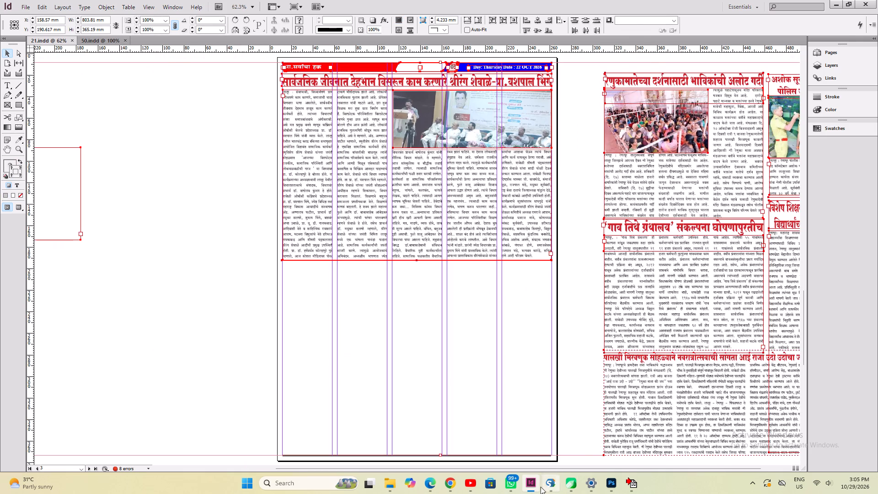
# Switch from the layout to the web browser showing the newspaper e-paper.
pyautogui.click(535, 491)
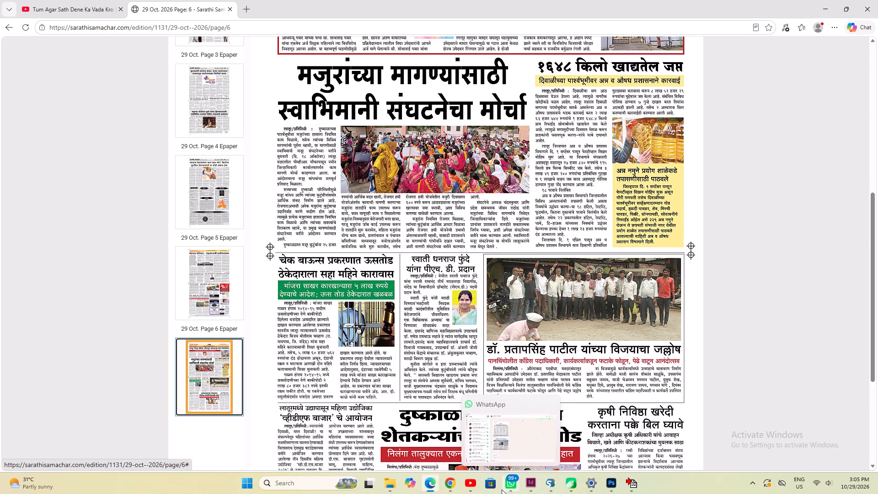
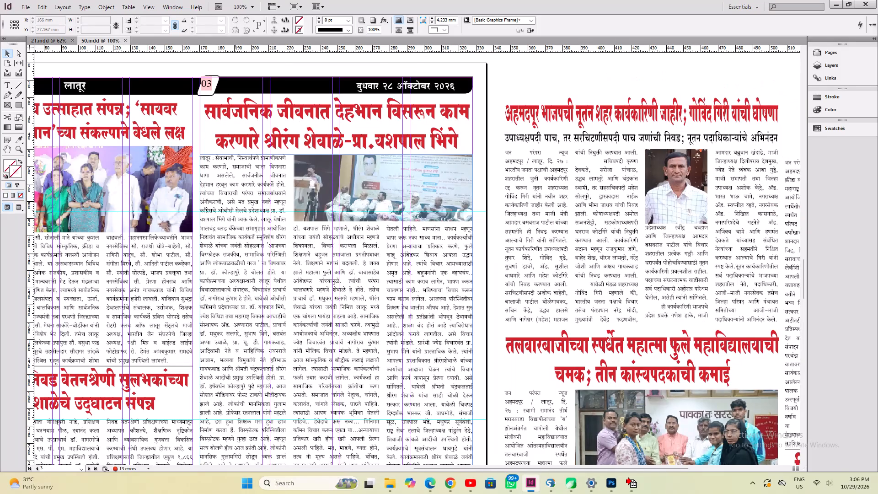
# Copy the शारदीय नवरात्रोत्सव story's headline, group photo and three-column body text from 50.indd.
pyautogui.press('space')
pyautogui.press('space')
pyautogui.press('space')
pyautogui.press('space')
pyautogui.press('space')
pyautogui.press('space')
pyautogui.moveTo(183, 313); pyautogui.dragTo(260, 319)
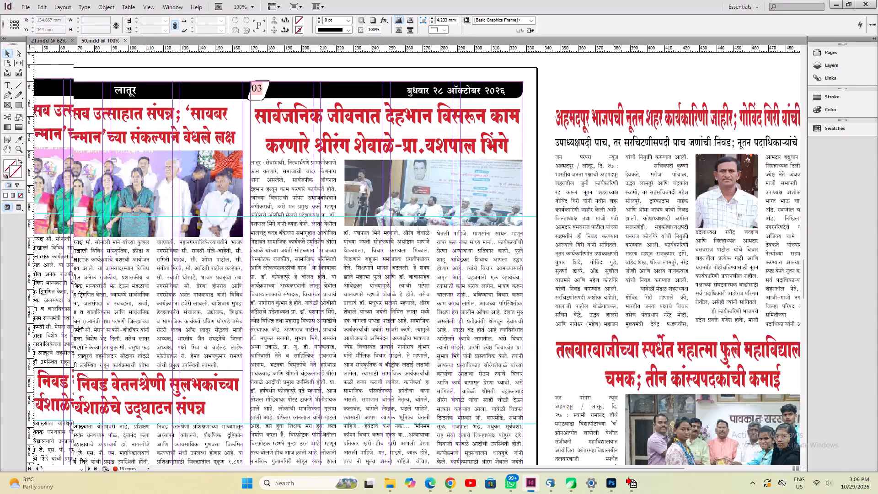
pyautogui.moveTo(260, 319); pyautogui.dragTo(499, 344)
pyautogui.moveTo(188, 159); pyautogui.dragTo(455, 357)
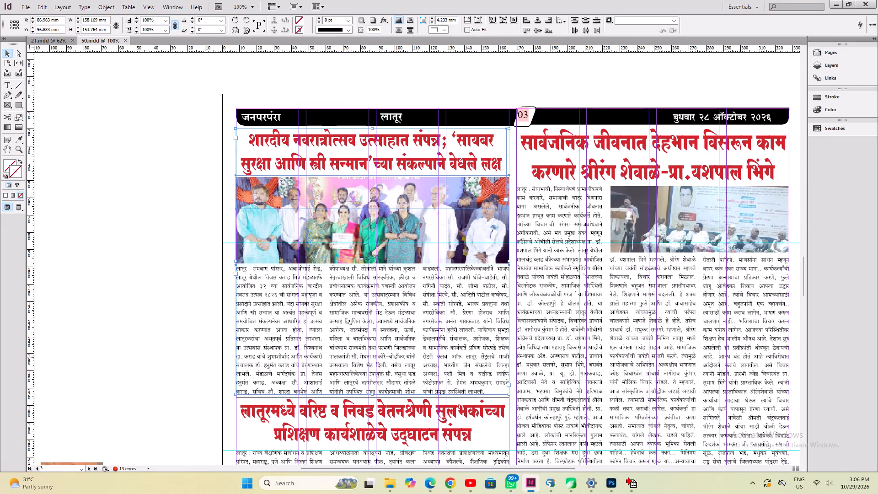
pyautogui.hotkey('ctrl', 'c')
# Paste the शारदीय नवरात्रोत्सव story into 21.indd and place it on page 03 below the rule, starting at the first column.
pyautogui.click(42, 40)
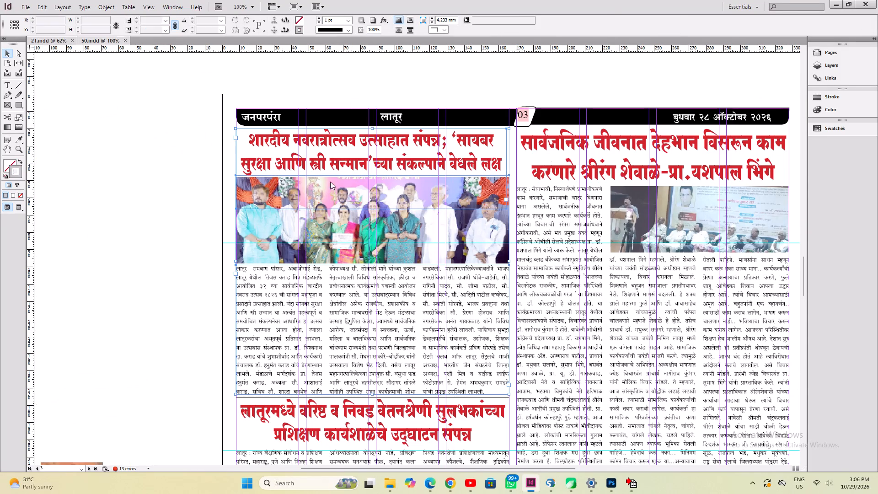
pyautogui.hotkey('ctrl', 'v')
pyautogui.moveTo(408, 292); pyautogui.dragTo(357, 380)
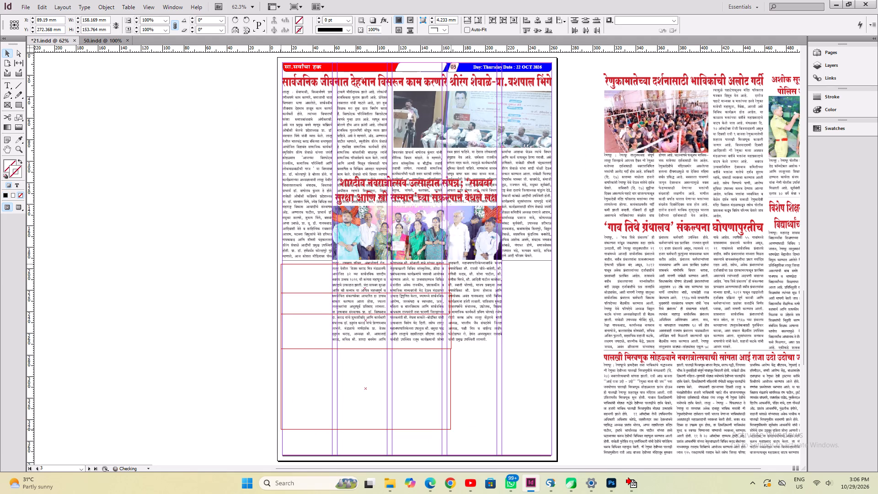
pyautogui.moveTo(357, 380); pyautogui.dragTo(360, 379)
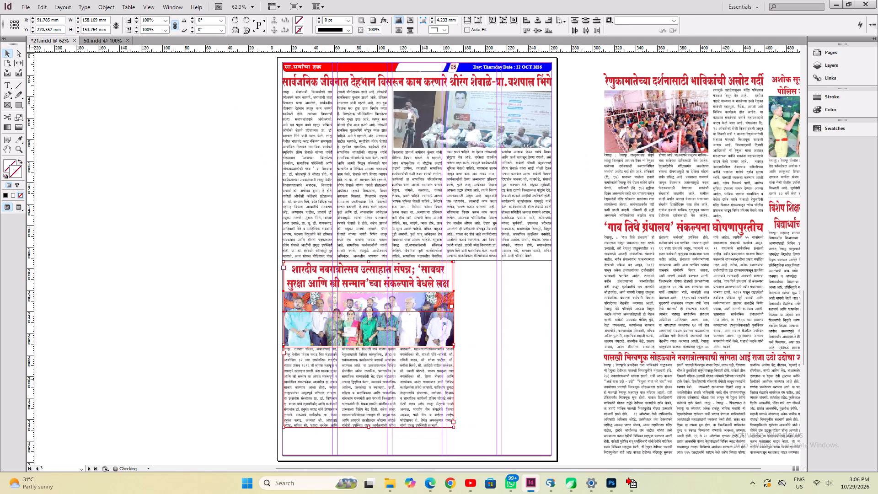
# Move the pasted story's body text frame down and partly off the page's left edge, clear of the photo.
pyautogui.hotkey('ctrl', '1')
pyautogui.click(664, 343)
pyautogui.click(465, 390)
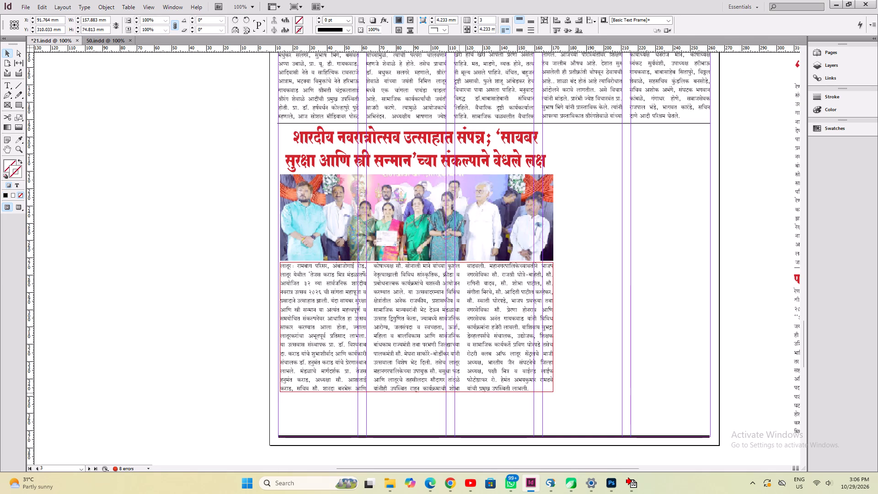
pyautogui.moveTo(448, 349); pyautogui.dragTo(327, 440)
# Fit the frame to the शारदीय नवरात्रोत्सव headline and scale the headline horizontally to three columns, about 147.8 mm wide.
pyautogui.click(473, 158)
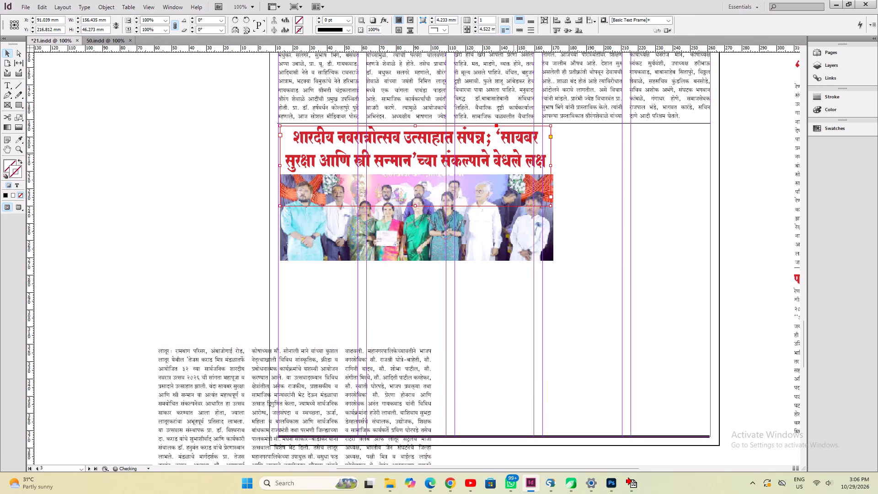
pyautogui.hotkey('ctrl', 'alt', 'c')
pyautogui.hotkey('ctrl', '2')
pyautogui.click(255, 241)
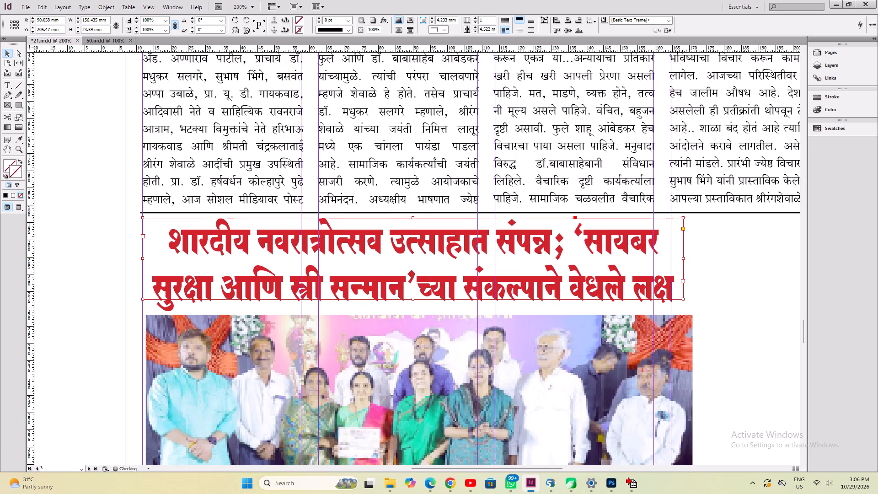
pyautogui.keyDown('ctrl'); pyautogui.moveTo(682, 259); pyautogui.dragTo(653, 277); pyautogui.keyUp('ctrl')
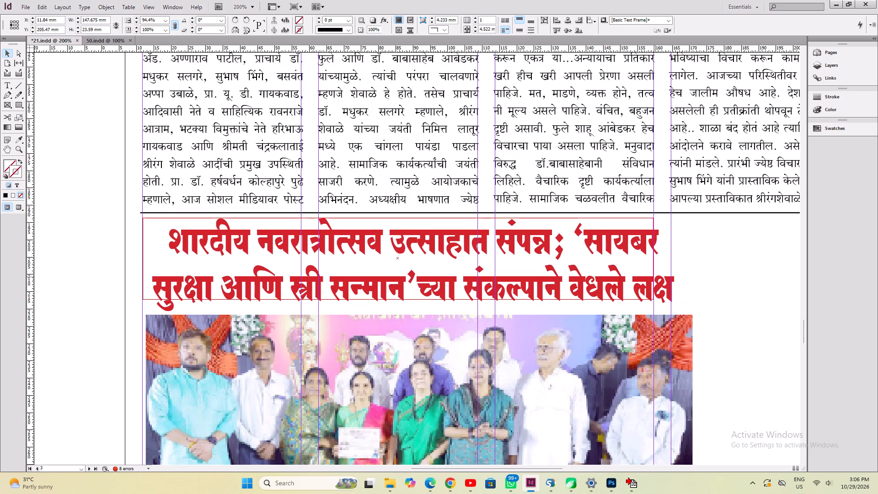
pyautogui.keyDown('ctrl'); pyautogui.moveTo(653, 277); pyautogui.dragTo(654, 278); pyautogui.keyUp('ctrl')
# Shift the group photo down to make room and stretch the two-line headline vertically.
pyautogui.click(524, 365)
pyautogui.keyDown('shift'); pyautogui.moveTo(514, 369); pyautogui.dragTo(515, 411); pyautogui.keyUp('shift')
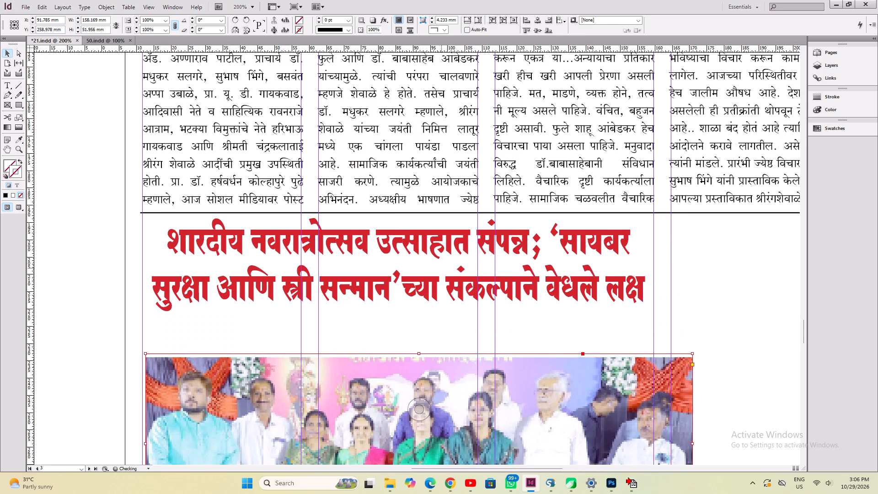
pyautogui.click(441, 266)
pyautogui.moveTo(399, 301); pyautogui.dragTo(403, 312)
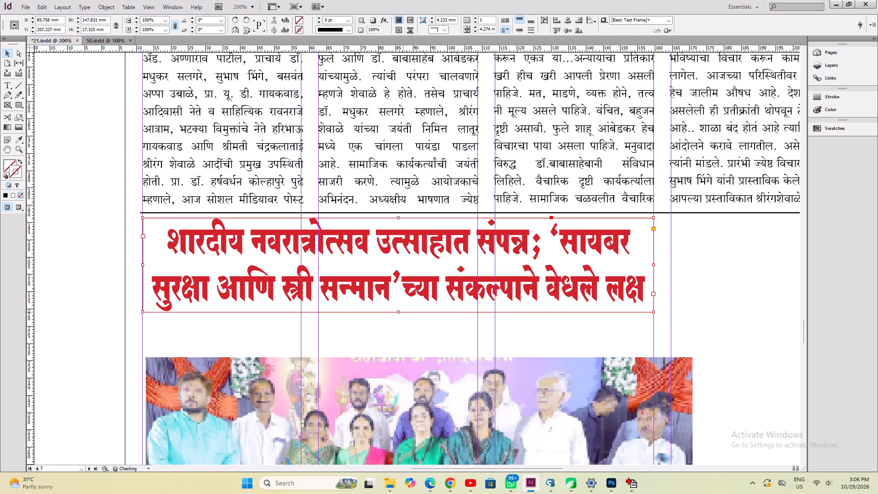
pyautogui.keyDown('ctrl'); pyautogui.moveTo(397, 312); pyautogui.dragTo(396, 330); pyautogui.keyUp('ctrl')
# Align the group photo with the first column's edge and scale it proportionally to three columns, about 148.2 mm wide.
pyautogui.scroll(-6, 394, 324)
pyautogui.click(380, 343)
pyautogui.moveTo(411, 328); pyautogui.dragTo(407, 314)
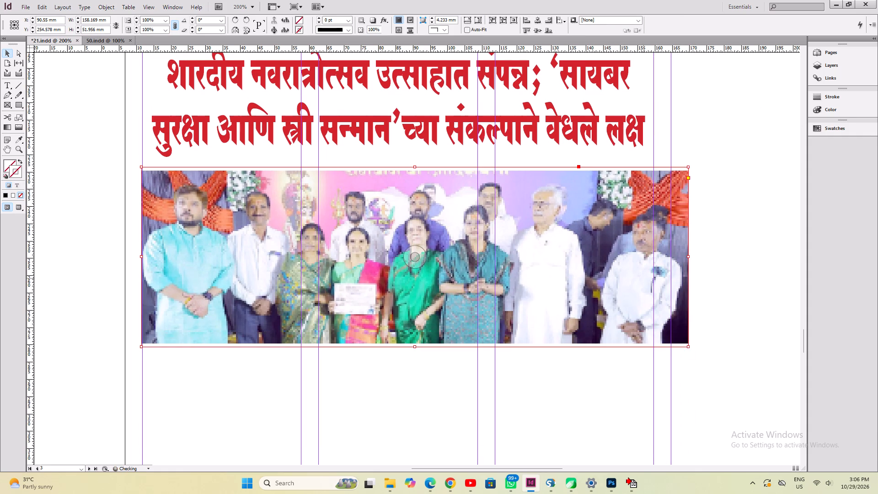
pyautogui.keyDown('ctrl'); pyautogui.keyDown('shift'); pyautogui.click(691, 257); pyautogui.keyUp('shift'); pyautogui.keyUp('ctrl')
pyautogui.keyDown('ctrl'); pyautogui.keyDown('shift'); pyautogui.click(677, 259); pyautogui.keyUp('shift'); pyautogui.keyUp('ctrl')
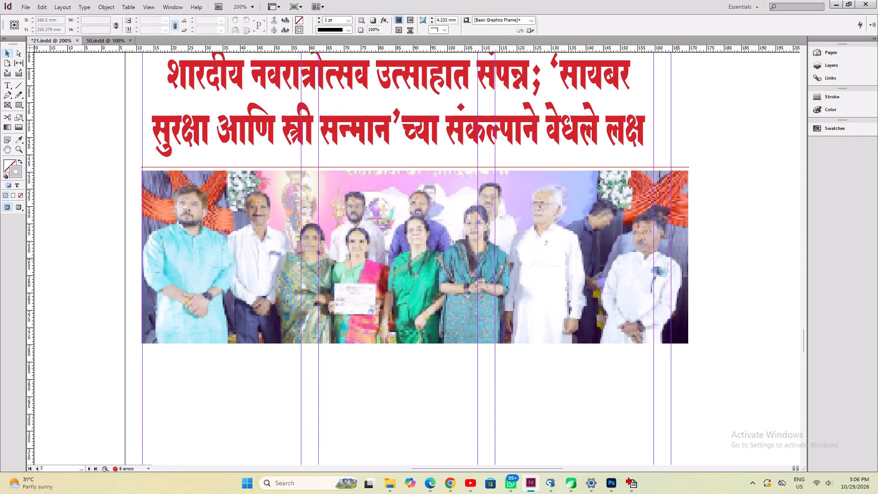
pyautogui.keyDown('ctrl'); pyautogui.keyDown('shift'); pyautogui.moveTo(688, 258); pyautogui.dragTo(670, 264); pyautogui.keyUp('shift'); pyautogui.keyUp('ctrl')
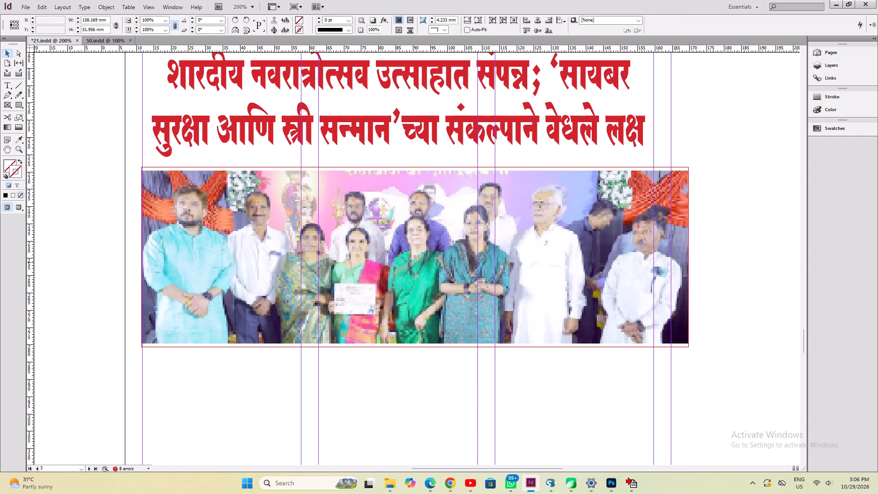
pyautogui.keyDown('ctrl'); pyautogui.keyDown('shift'); pyautogui.moveTo(670, 264); pyautogui.dragTo(654, 273); pyautogui.keyUp('shift'); pyautogui.keyUp('ctrl')
# Set the group photo to high-quality display.
pyautogui.rightClick(449, 291)
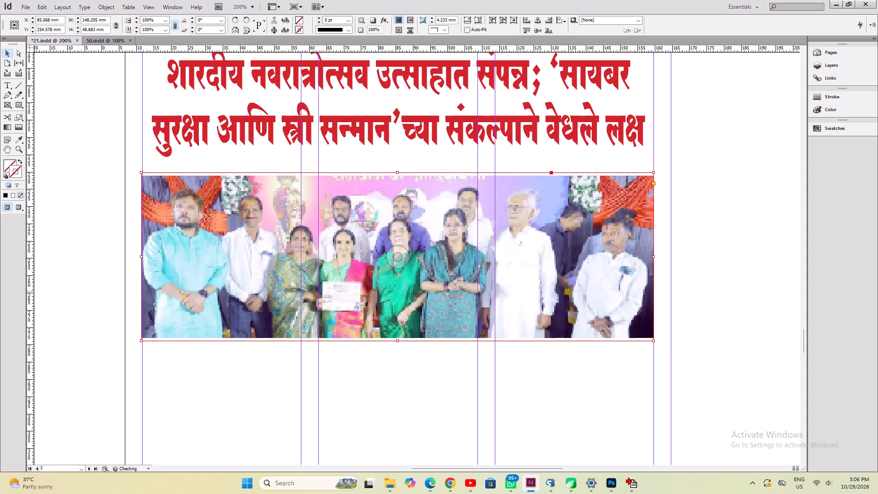
pyautogui.click(508, 264)
pyautogui.click(651, 284)
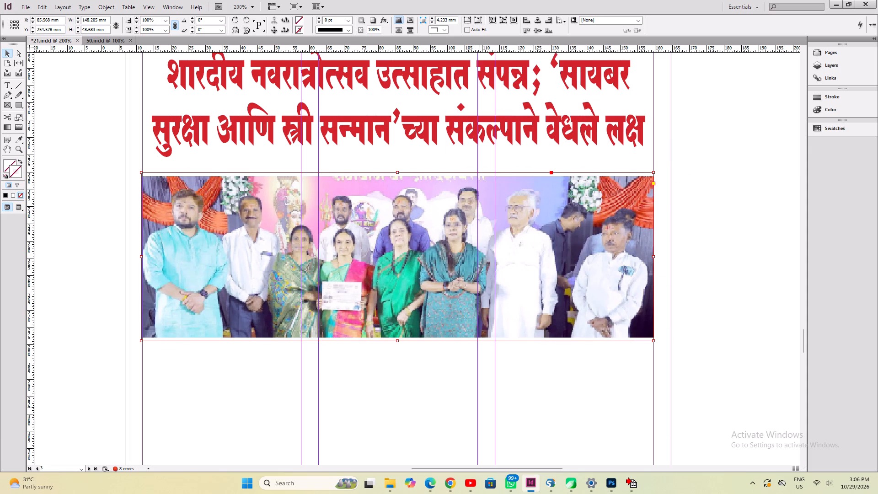
# Trim the group photo frame's top and bottom edges to the image, making it about 47 mm high.
pyautogui.click(414, 327)
pyautogui.click(397, 173)
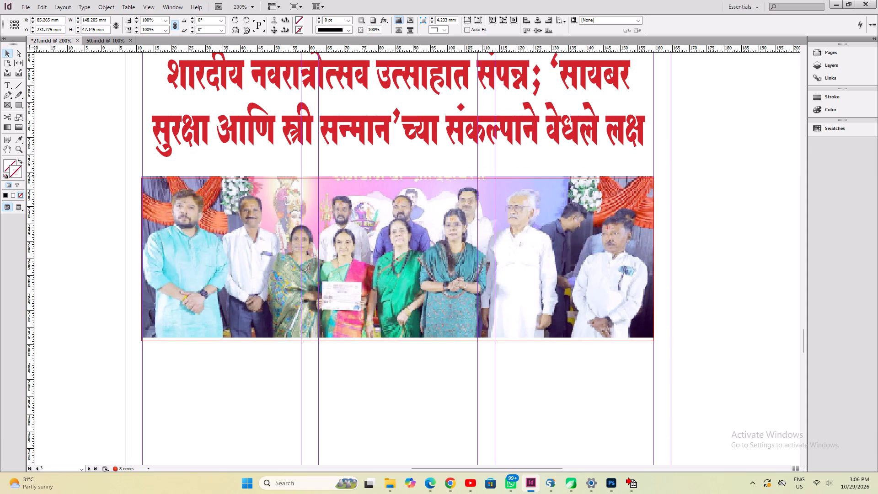
pyautogui.moveTo(397, 342); pyautogui.dragTo(398, 338)
# Move the group photo up directly beneath the headline, to about Y 249.55 mm, and save 21.indd.
pyautogui.keyDown('shift'); pyautogui.moveTo(494, 308); pyautogui.dragTo(496, 288); pyautogui.keyUp('shift')
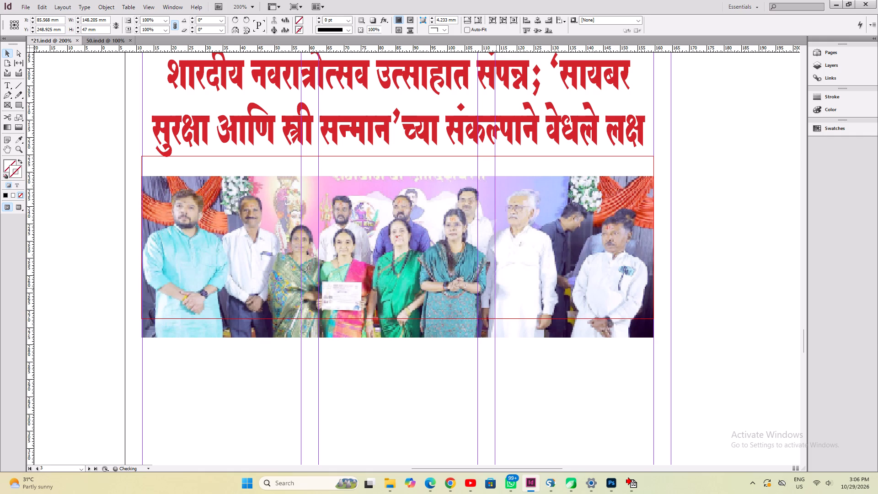
pyautogui.keyDown('shift'); pyautogui.click(496, 288); pyautogui.keyUp('shift')
pyautogui.hotkey('ctrl', 's')
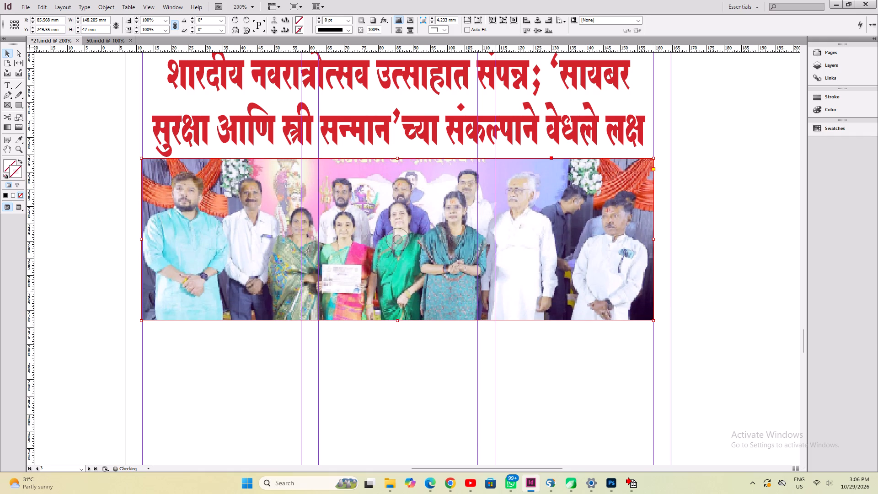
# Move the शारदीय नवरात्रोत्सव body text frame back onto the page beneath the photo, aligned with the first column.
pyautogui.hotkey('ctrl', '0')
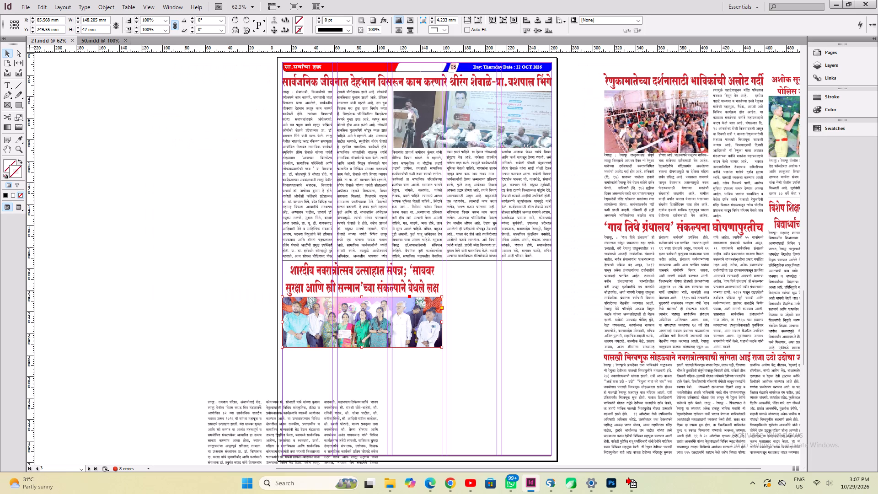
pyautogui.click(232, 435)
pyautogui.moveTo(261, 448); pyautogui.dragTo(336, 400)
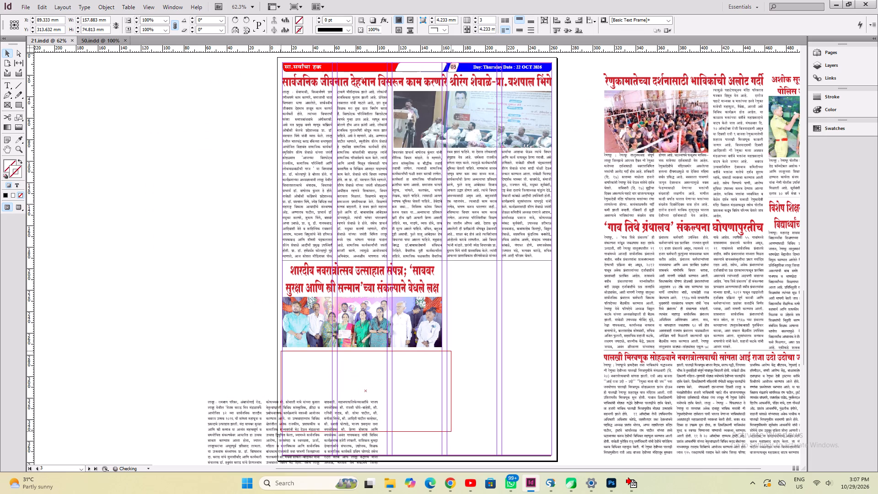
pyautogui.moveTo(336, 400); pyautogui.dragTo(336, 398)
pyautogui.hotkey('ctrl', '2')
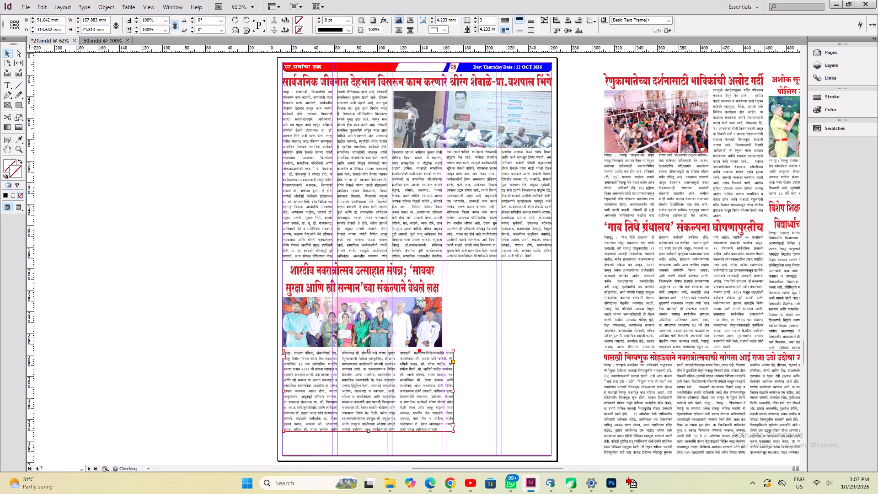
# Nudge the शारदीय नवरात्रोत्सव body text frame left and up to the first column's edge, at about X 90.58, Y 311.87 mm.
pyautogui.press('Left')
pyautogui.press('Left')
pyautogui.press('Left')
pyautogui.press('Up')
pyautogui.press('Up')
pyautogui.press('Up')
pyautogui.press('Up')
pyautogui.press('Up')
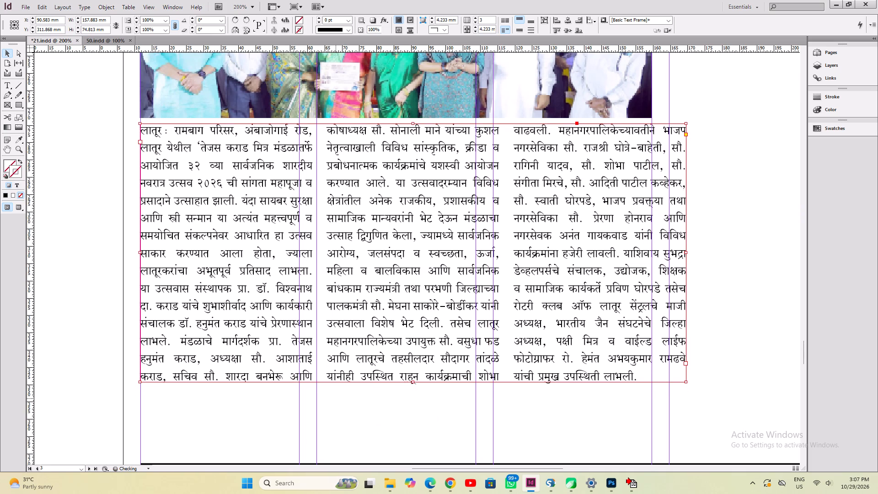
# Narrow the body text frame to the three-column width, about 147.8 mm, and fit its height to the text, about 84.7 mm.
pyautogui.scroll(-4, 374, 393)
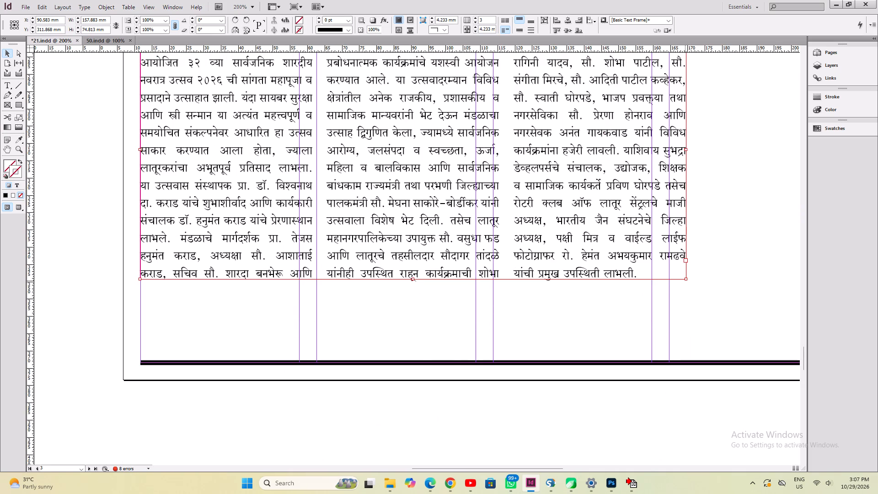
pyautogui.moveTo(685, 280); pyautogui.dragTo(652, 344)
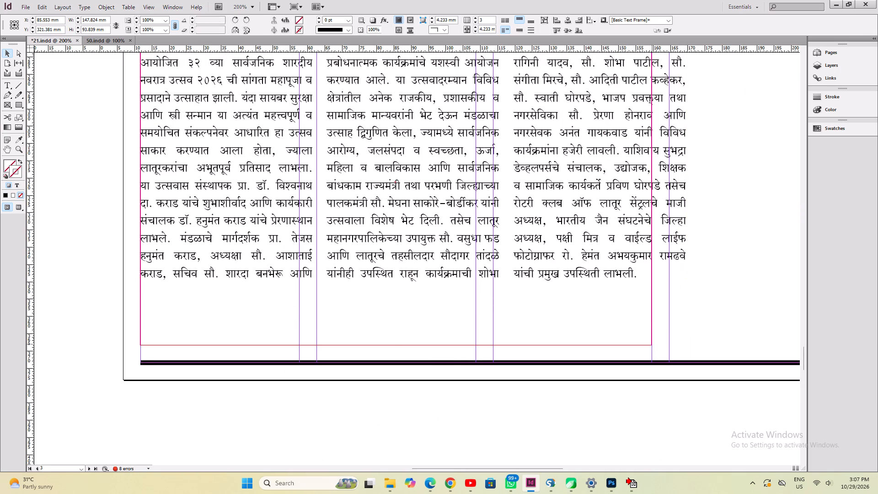
pyautogui.hotkey('ctrl', 'alt', 'c')
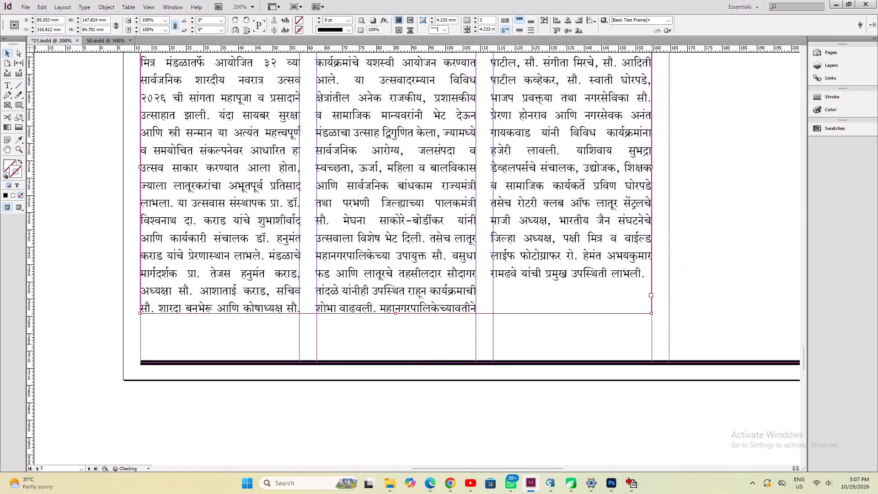
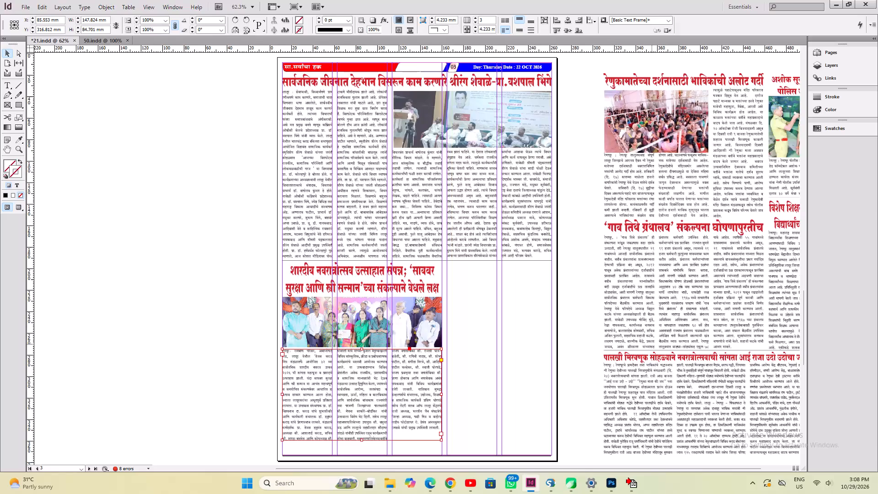
# Move the शारदीय नवरात्रोत्सव body text frame down to the page's bottom rule, to about Y 329.1 mm.
pyautogui.hotkey('ctrl', '1')
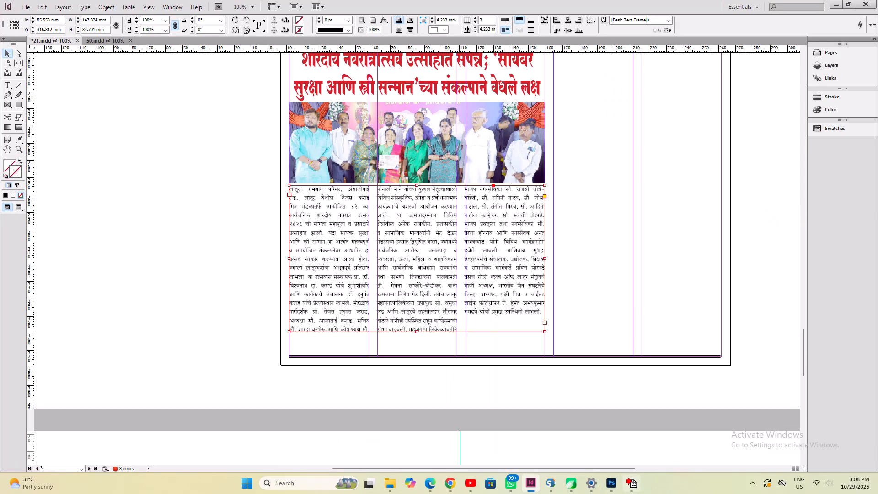
pyautogui.keyDown('shift'); pyautogui.moveTo(428, 302); pyautogui.dragTo(428, 312); pyautogui.keyUp('shift')
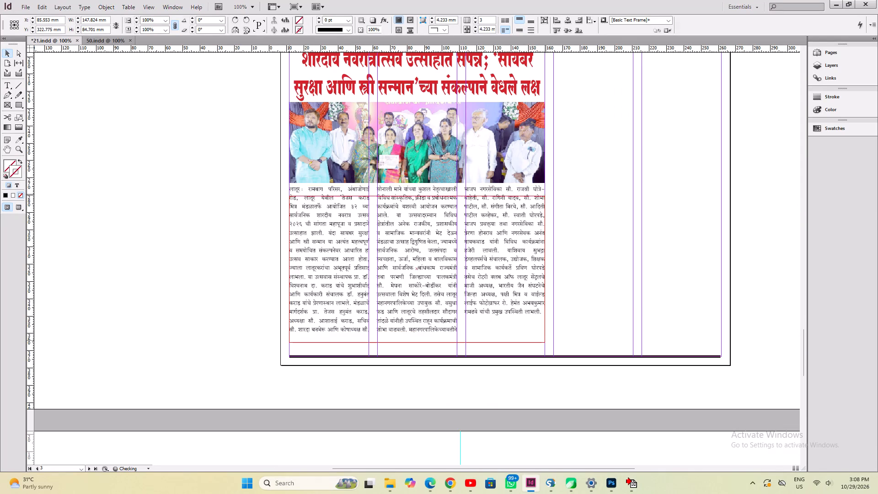
pyautogui.keyDown('shift'); pyautogui.moveTo(428, 312); pyautogui.dragTo(428, 324); pyautogui.keyUp('shift')
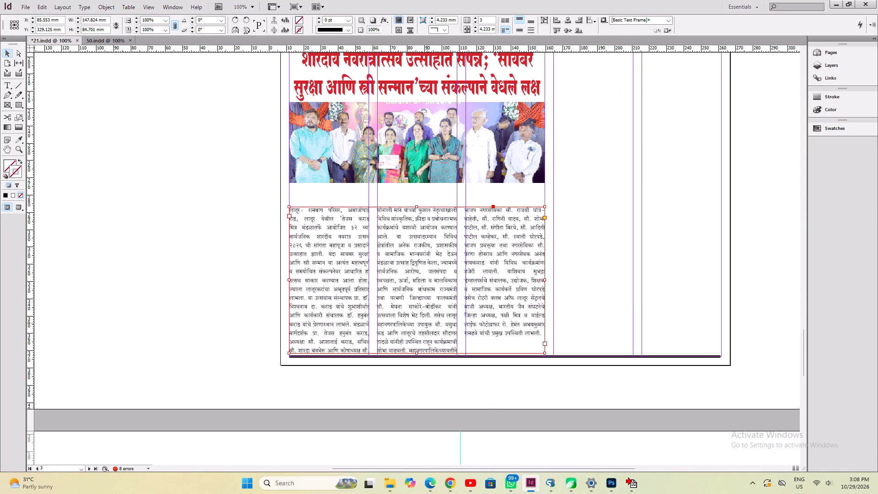
# Set the tracking of most of the body text to 20, undoing any accidental replacement, and fit the frame to its content.
pyautogui.click(8, 86)
pyautogui.moveTo(344, 268); pyautogui.dragTo(508, 306)
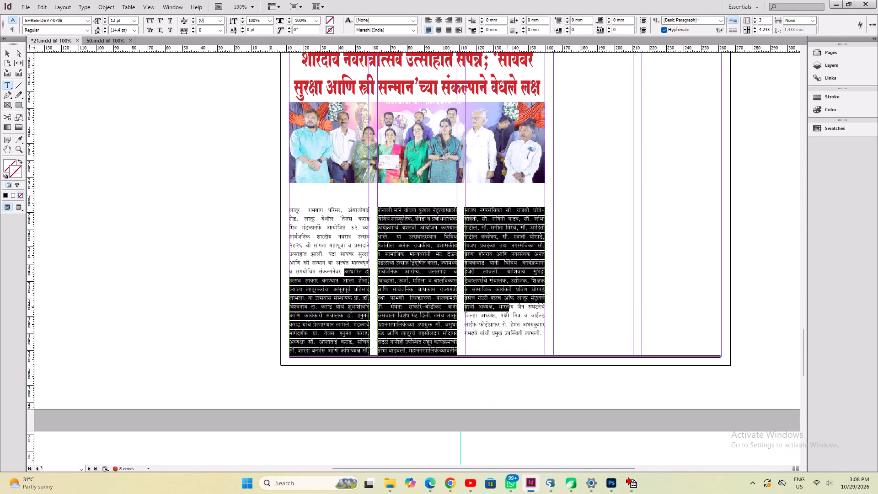
pyautogui.hotkey('alt', 'Right')
pyautogui.hotkey('ctrl', 'z')
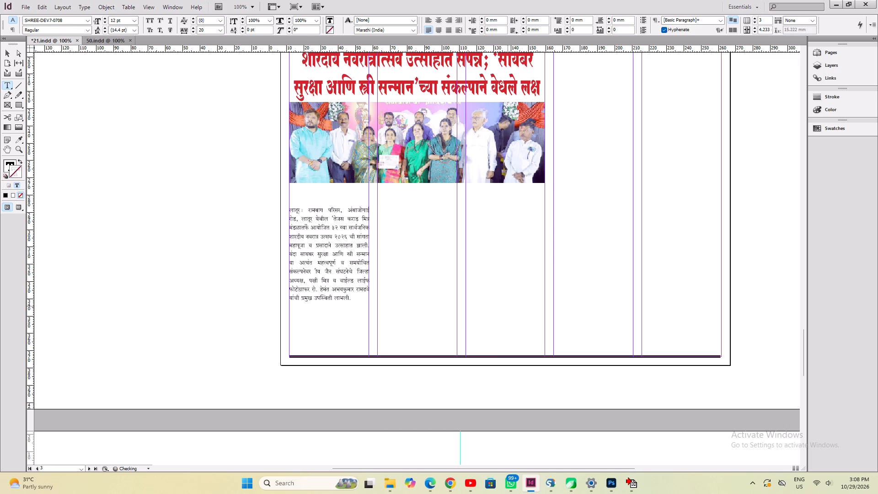
pyautogui.hotkey('ctrl', 'alt', 'c')
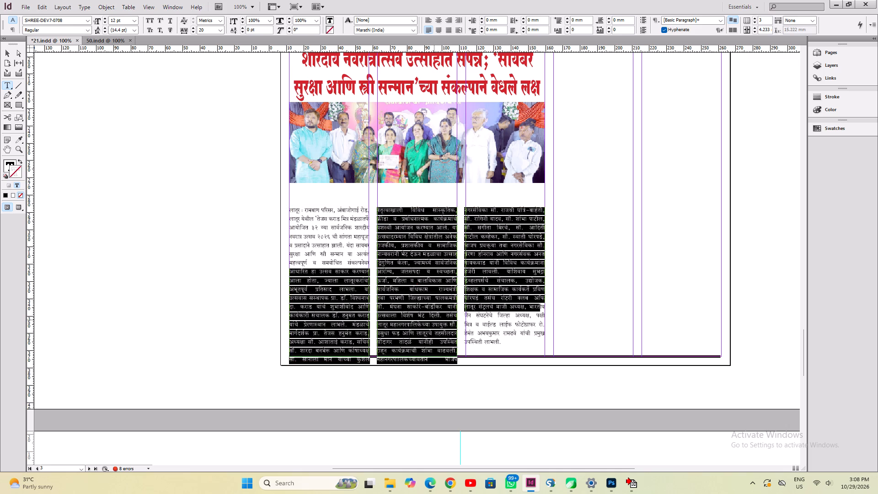
pyautogui.click(416, 333)
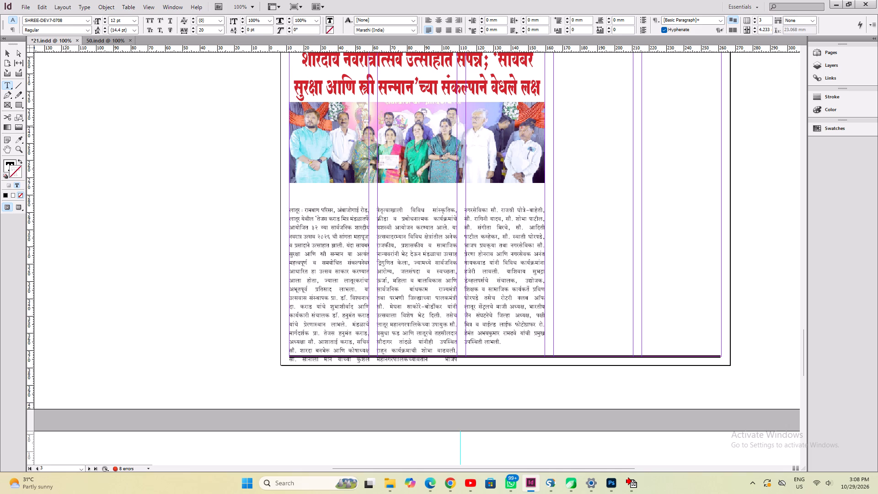
# Trim the body text frame to about 87.9 mm high and move it up to about Y 326.5 mm, above the bottom rule.
pyautogui.click(8, 54)
pyautogui.click(396, 287)
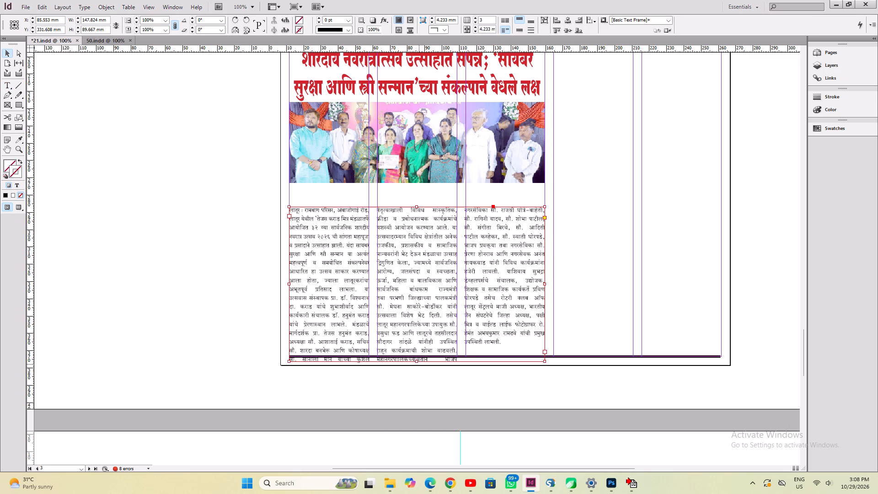
pyautogui.click(418, 362)
pyautogui.keyDown('shift'); pyautogui.moveTo(434, 312); pyautogui.dragTo(434, 304); pyautogui.keyUp('shift')
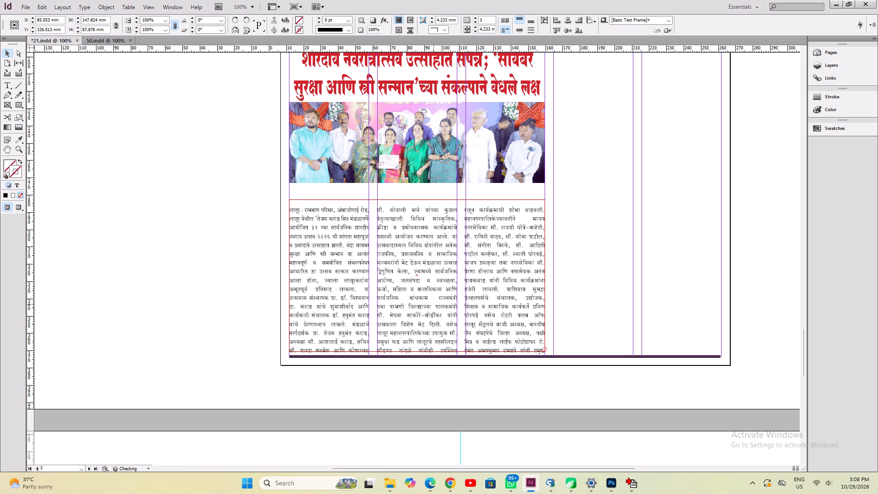
# Tighten the tracking of the middle lines in the third column to fit the body text in its frame, and save 21.indd.
pyautogui.click(11, 83)
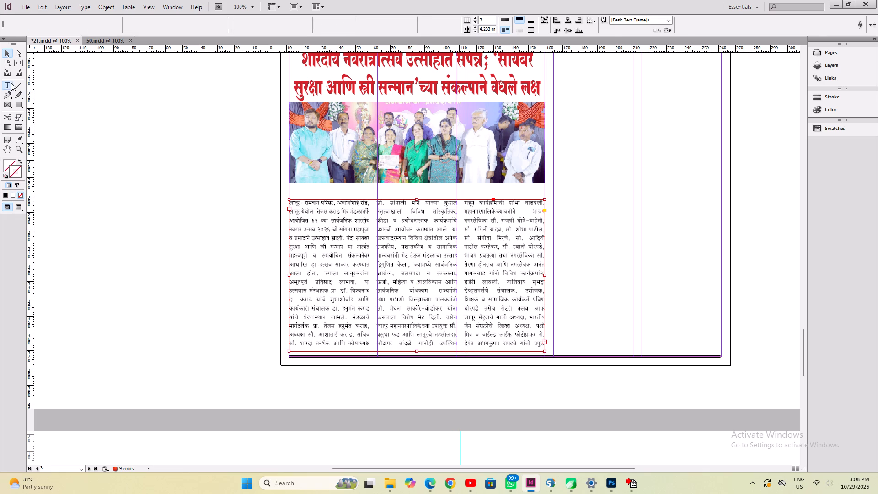
pyautogui.moveTo(513, 226); pyautogui.dragTo(520, 316)
pyautogui.hotkey('alt', 'Left')
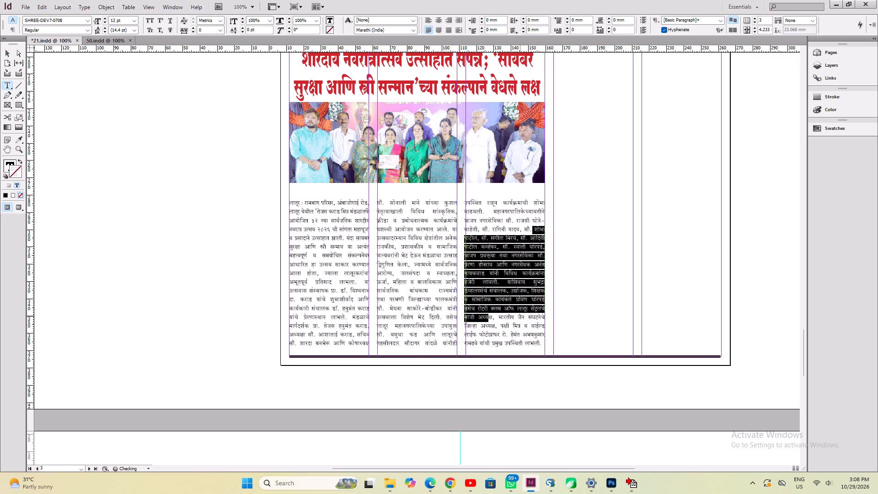
pyautogui.hotkey('ctrl', 's')
pyautogui.click(433, 290)
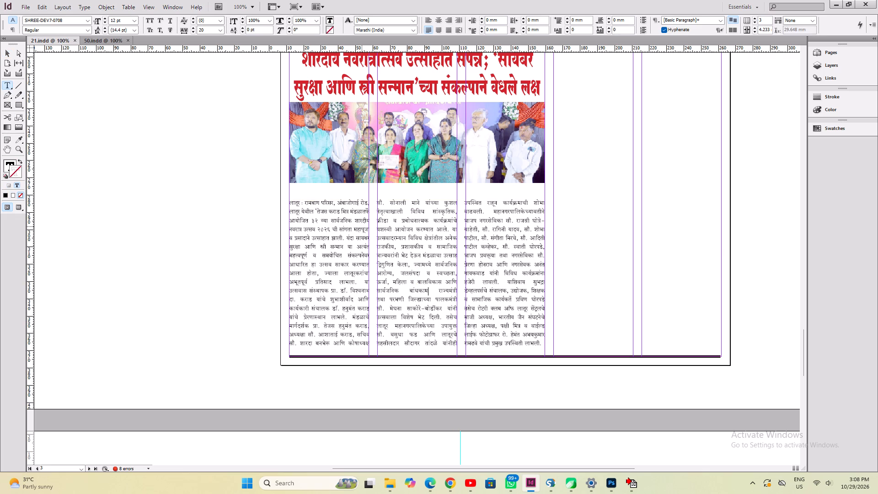
# Crop the group photo's right side, ending the frame just past the man in white.
pyautogui.click(4, 55)
pyautogui.click(513, 183)
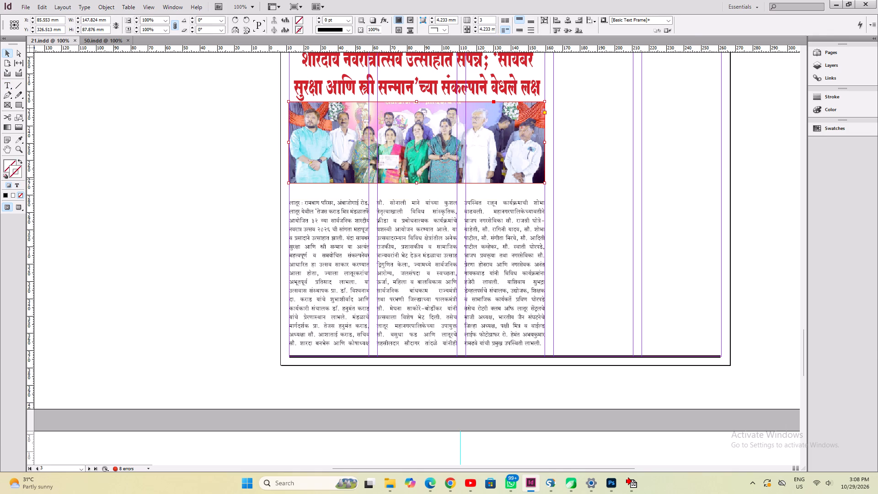
pyautogui.moveTo(546, 144); pyautogui.dragTo(503, 152)
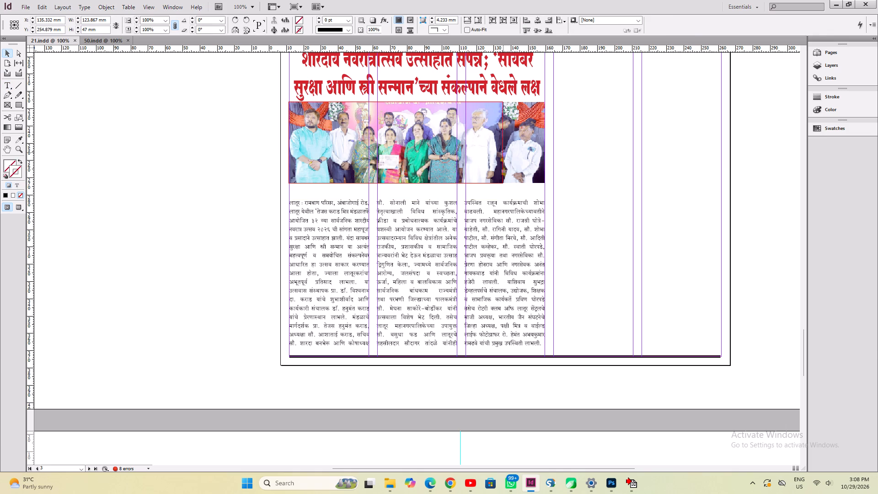
pyautogui.moveTo(503, 152); pyautogui.dragTo(500, 154)
# Scale the cropped group photo proportionally to the three-column width, about 147.3 mm wide and 56.8 mm high.
pyautogui.keyDown('ctrl'); pyautogui.keyDown('shift'); pyautogui.moveTo(501, 183); pyautogui.dragTo(523, 198); pyautogui.keyUp('shift'); pyautogui.keyUp('ctrl')
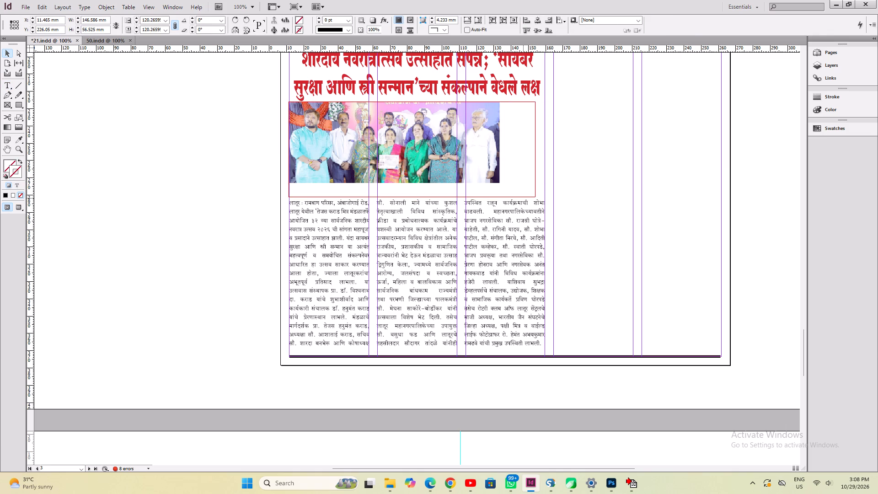
pyautogui.keyDown('ctrl'); pyautogui.keyDown('shift'); pyautogui.moveTo(523, 198); pyautogui.dragTo(529, 202); pyautogui.keyUp('shift'); pyautogui.keyUp('ctrl')
pyautogui.hotkey('ctrl', '1')
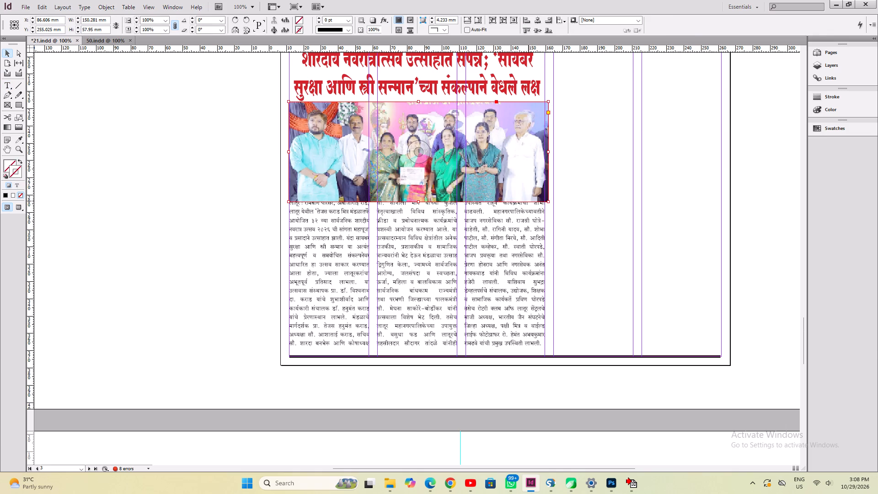
pyautogui.keyDown('ctrl'); pyautogui.keyDown('shift'); pyautogui.moveTo(547, 260); pyautogui.dragTo(543, 263); pyautogui.keyUp('shift'); pyautogui.keyUp('ctrl')
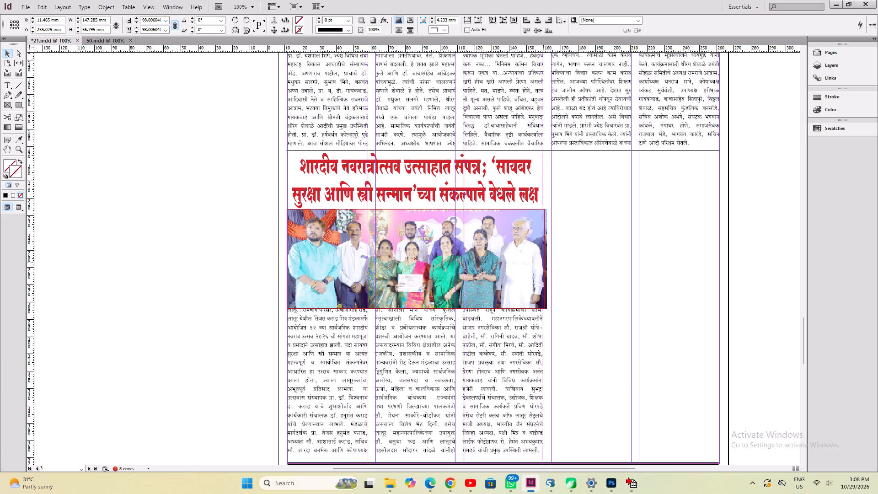
pyautogui.keyDown('ctrl'); pyautogui.keyDown('shift'); pyautogui.moveTo(543, 263); pyautogui.dragTo(543, 264); pyautogui.keyUp('shift'); pyautogui.keyUp('ctrl')
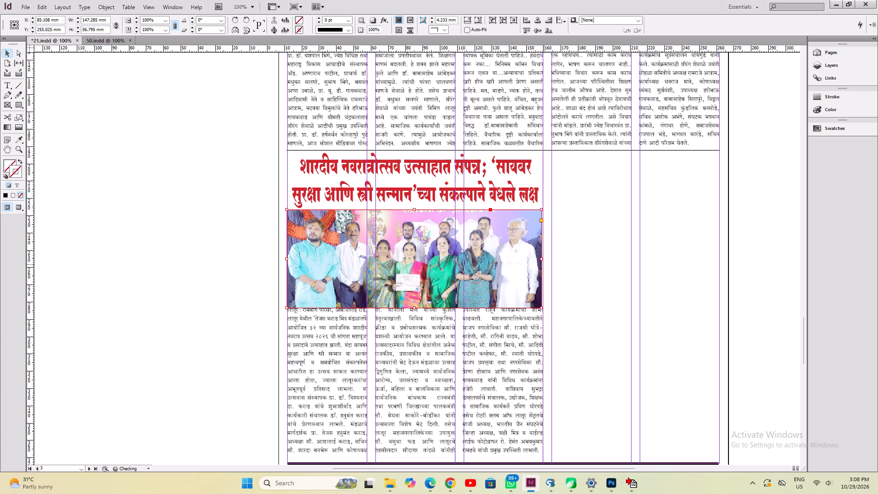
# Nudge the group photo up towards the headline, to about Y 253.3 mm.
pyautogui.press('Up')
pyautogui.press('Up')
pyautogui.press('Up')
pyautogui.press('Up')
pyautogui.press('Up')
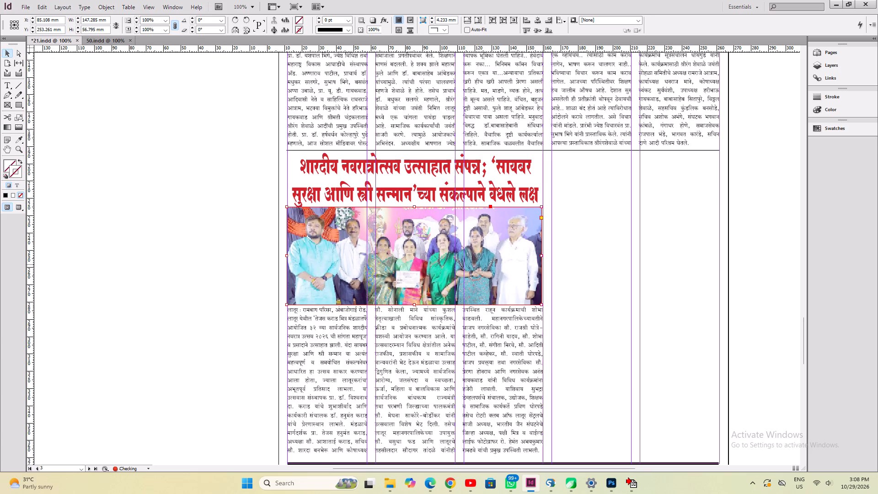
# Move the body text frame slightly down to leave a gap beneath the enlarged group photo.
pyautogui.click(472, 378)
pyautogui.scroll(-2, 472, 378)
pyautogui.keyDown('shift'); pyautogui.moveTo(465, 322); pyautogui.dragTo(465, 327); pyautogui.keyUp('shift')
# Settle the group photo directly under the headline at about Y 254.2 mm and save 21.indd.
pyautogui.click(364, 192)
pyautogui.scroll(2, 364, 191)
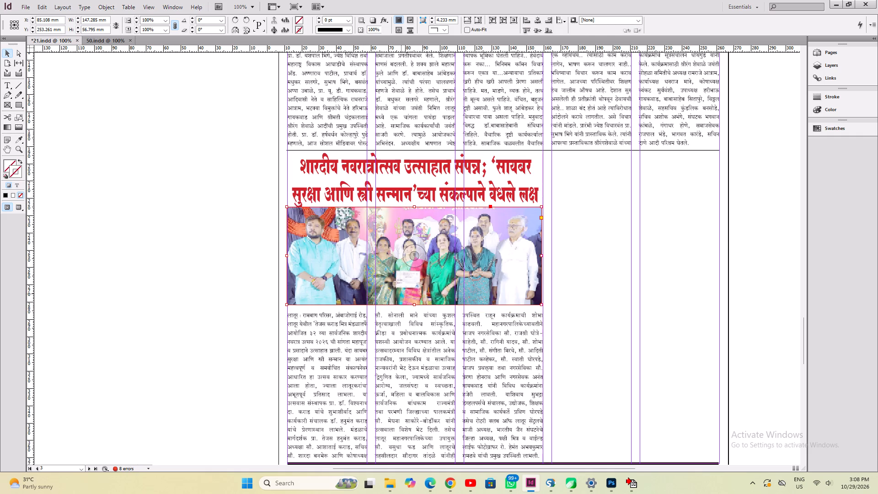
pyautogui.keyDown('shift'); pyautogui.click(401, 294); pyautogui.keyUp('shift')
pyautogui.hotkey('ctrl', 's')
pyautogui.click(393, 199)
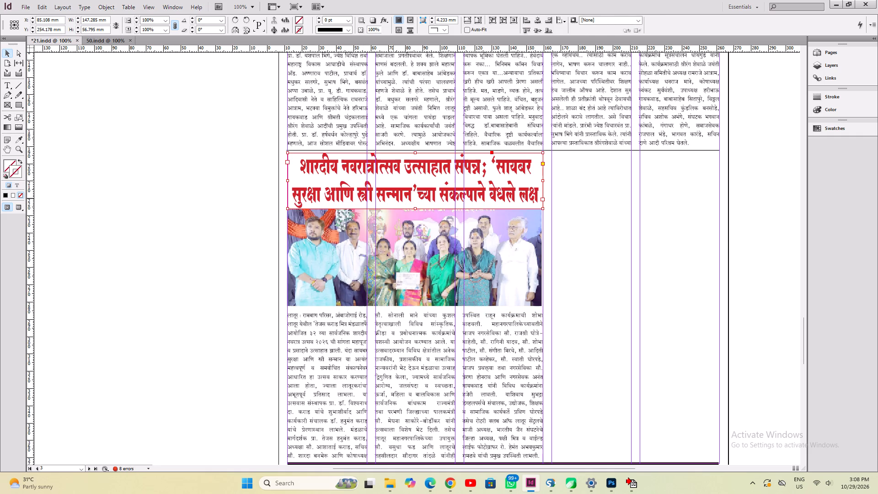
pyautogui.hotkey('ctrl', 's')
pyautogui.hotkey('ctrl', '0')
pyautogui.hotkey('ctrl', 'a')
pyautogui.hotkey('ctrl', 's')
pyautogui.hotkey('ctrl', 's')
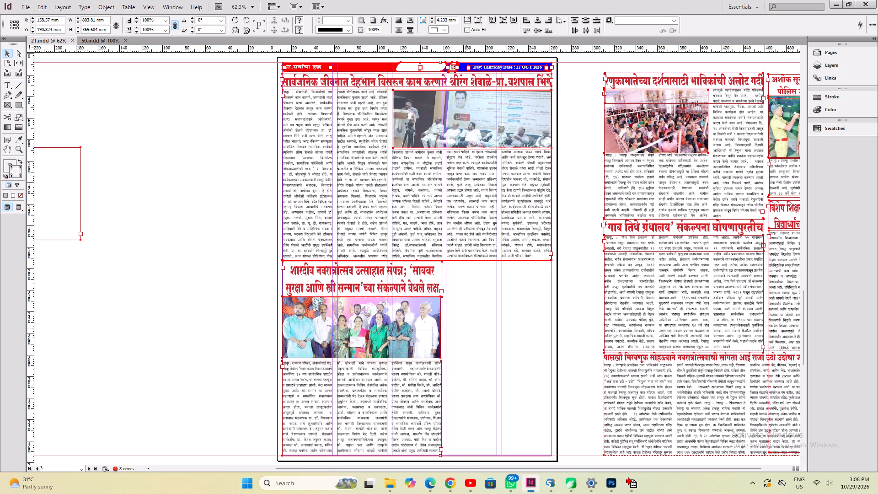
# In 50.indd, copy the headline and body frames of the लातूरमध्ये वरिष्ठ व निवड वेतनश्रेणी article.
pyautogui.click(102, 44)
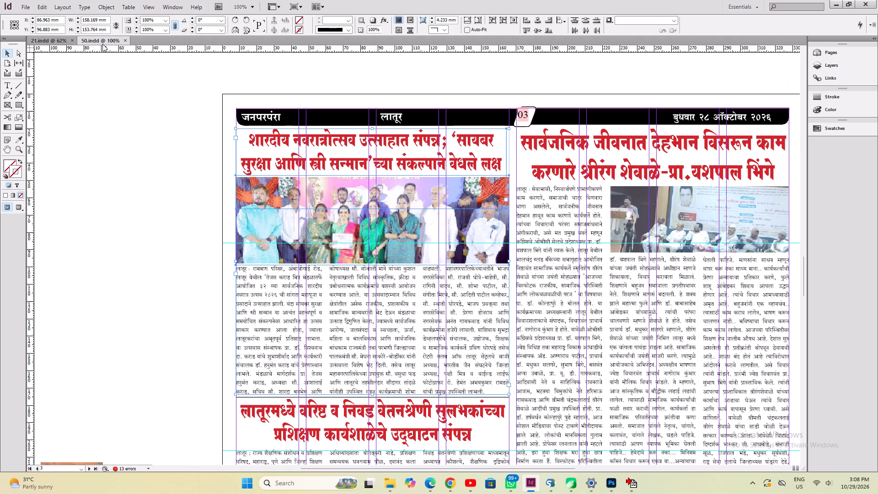
pyautogui.scroll(-12, 231, 299)
pyautogui.click(187, 134)
pyautogui.moveTo(183, 116); pyautogui.dragTo(334, 187)
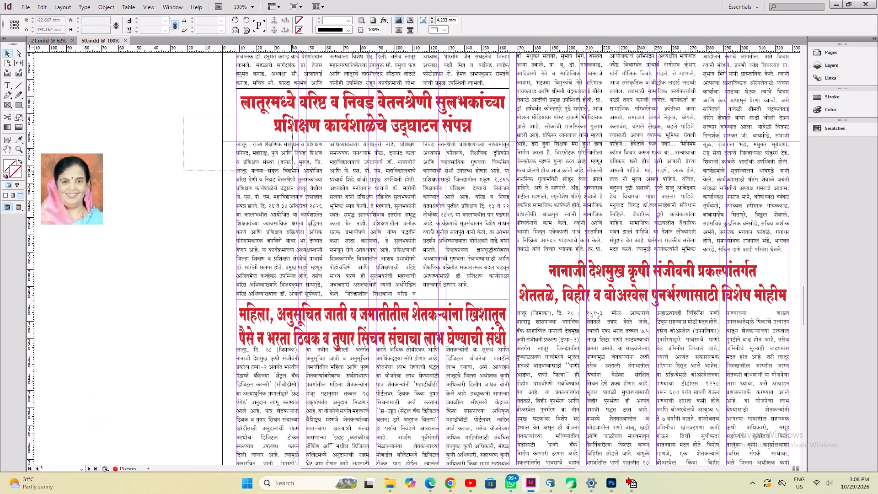
pyautogui.moveTo(334, 187); pyautogui.dragTo(423, 211)
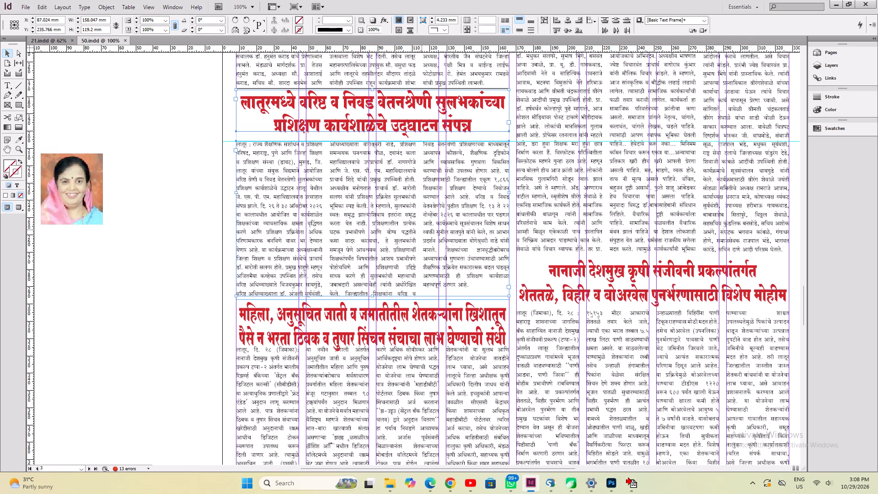
pyautogui.scroll(-5, 420, 263)
pyautogui.scroll(3, 424, 291)
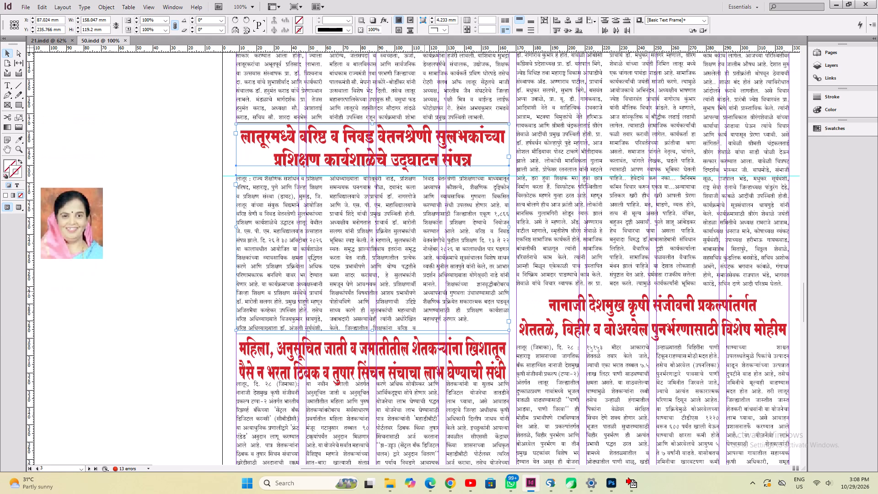
pyautogui.hotkey('ctrl', 'c')
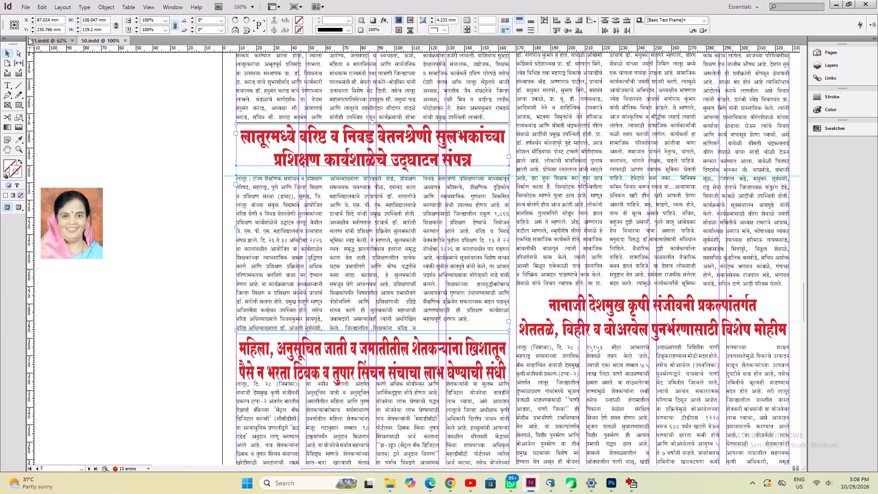
# In 21.indd, delete the empty text frame on the pasteboard beside page 04.
pyautogui.click(47, 43)
pyautogui.click(153, 243)
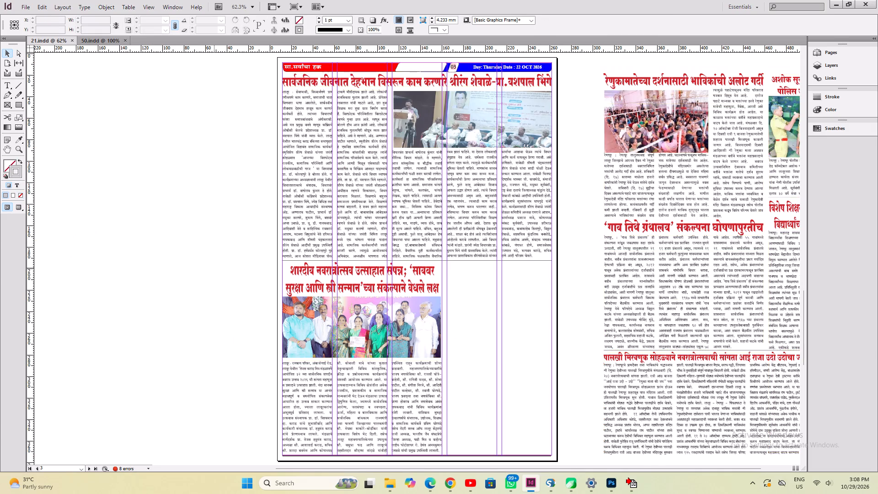
pyautogui.scroll(-20, 214, 269)
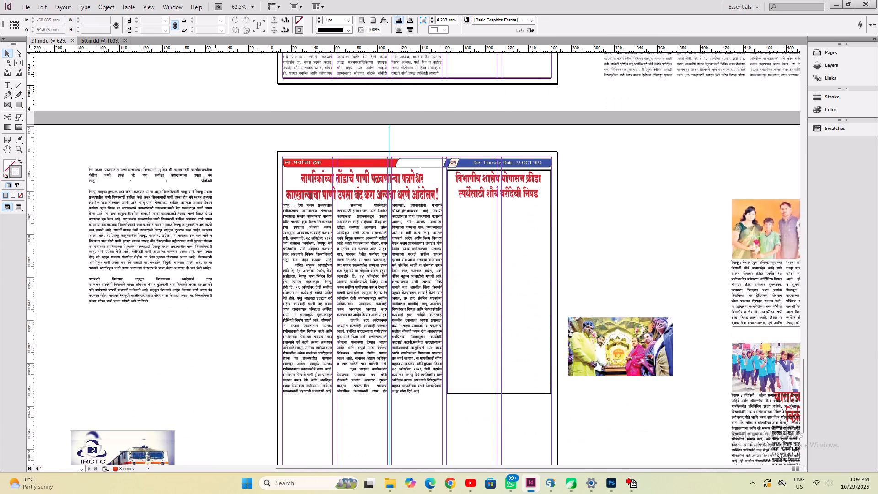
pyautogui.scroll(-6, 215, 285)
pyautogui.click(198, 267)
pyautogui.moveTo(189, 267); pyautogui.dragTo(263, 370)
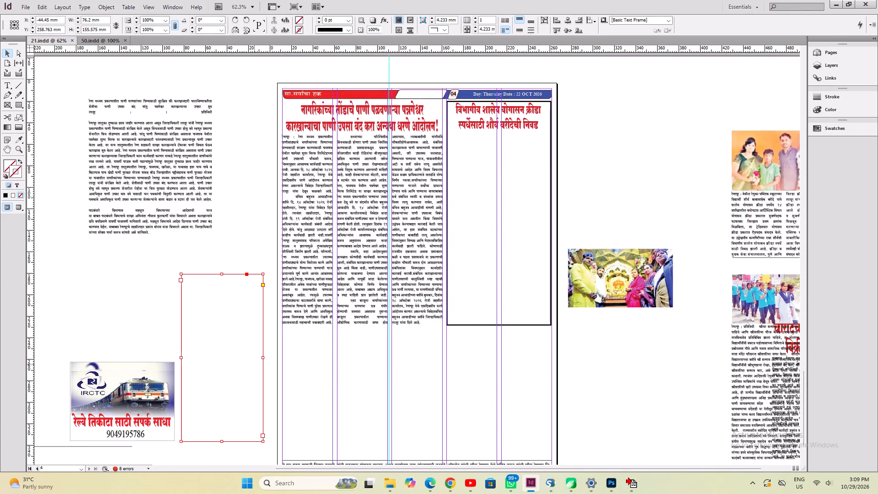
pyautogui.press('Delete')
# Paste the copied article onto page 04 and move it beneath the नागरिकांच्या story, to about X 82.2 mm, Y 289.65 mm.
pyautogui.rightClick(215, 286)
pyautogui.click(229, 290)
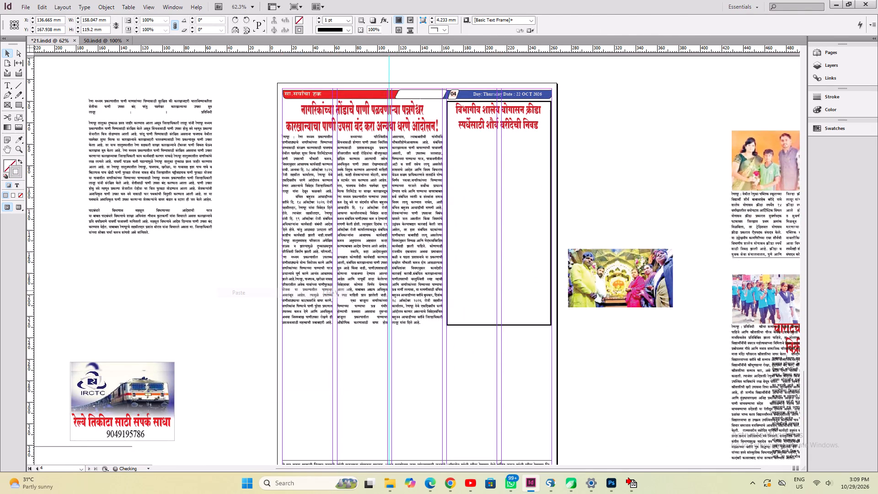
pyautogui.moveTo(402, 284); pyautogui.dragTo(345, 416)
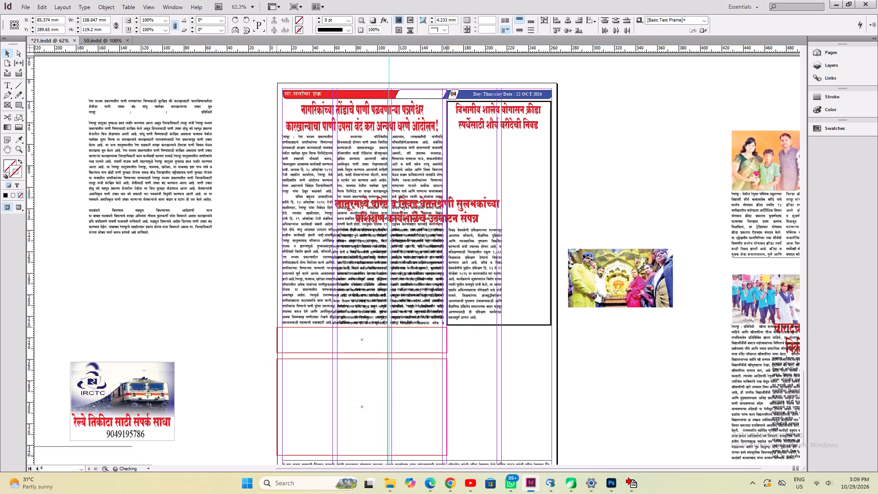
pyautogui.moveTo(345, 416); pyautogui.dragTo(342, 416)
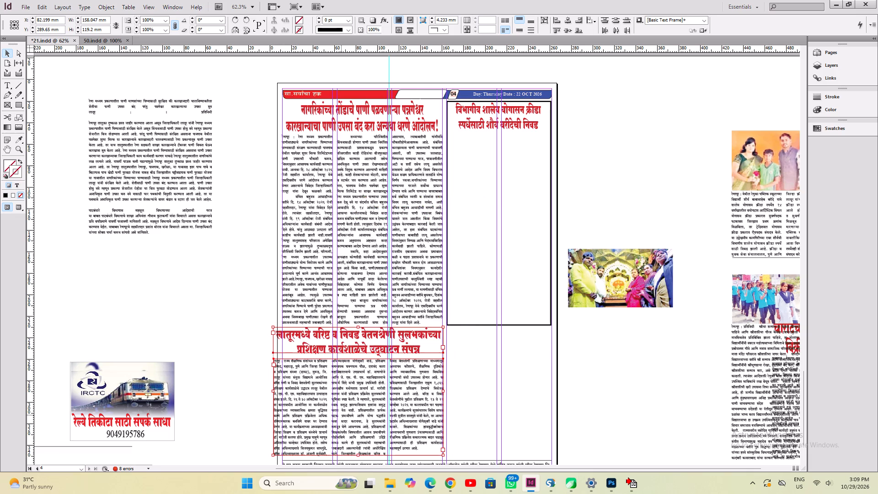
# Narrow the लातूरमध्ये headline frame from its outer edge to the page margin, making it about 150.1 mm wide.
pyautogui.hotkey('ctrl', '1')
pyautogui.click(348, 236)
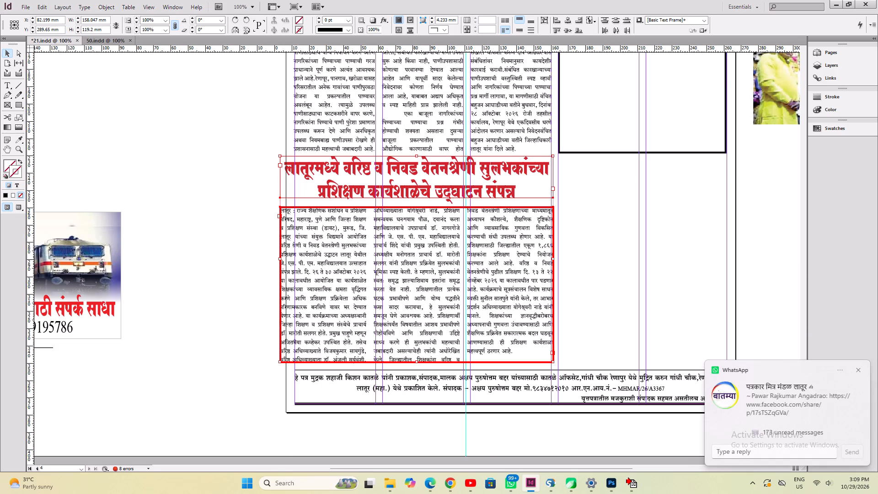
pyautogui.click(233, 186)
pyautogui.click(359, 183)
pyautogui.keyDown('ctrl'); pyautogui.moveTo(279, 177); pyautogui.dragTo(296, 198); pyautogui.keyUp('ctrl')
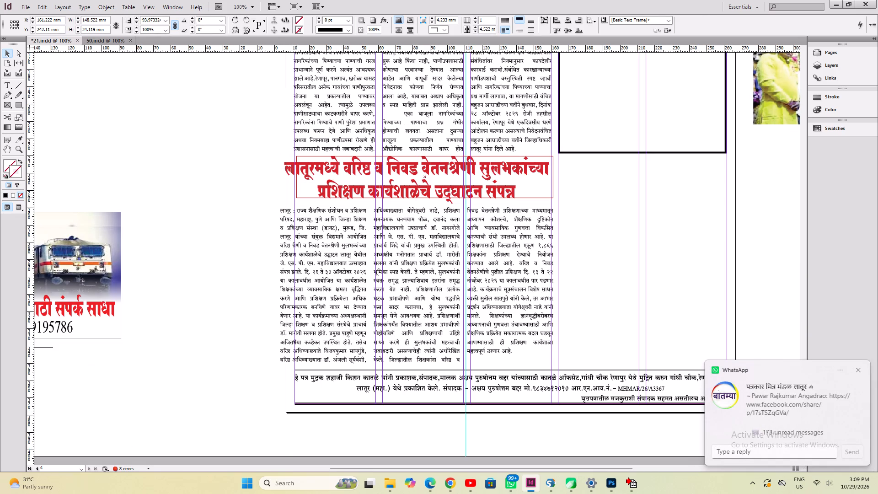
pyautogui.keyDown('ctrl'); pyautogui.moveTo(296, 198); pyautogui.dragTo(294, 198); pyautogui.keyUp('ctrl')
# Move the लातूरमध्ये body text frame directly under its headline and against the page margin, to about X 90.6 mm, Y 302 mm.
pyautogui.click(348, 338)
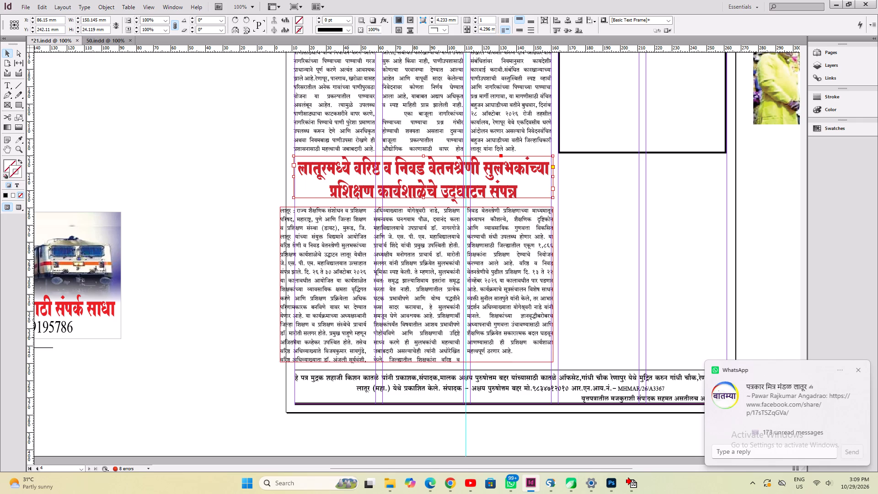
pyautogui.scroll(-6, 348, 338)
pyautogui.moveTo(322, 285); pyautogui.dragTo(337, 282)
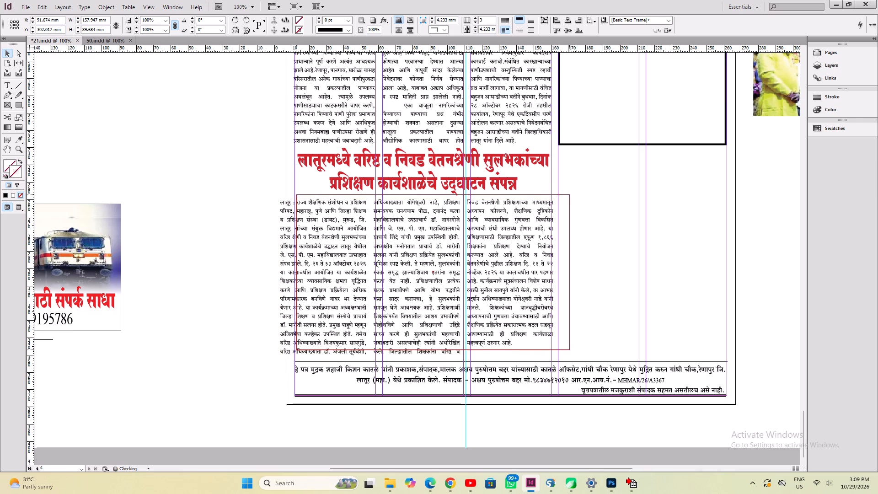
pyautogui.moveTo(337, 282); pyautogui.dragTo(337, 282)
pyautogui.press('Left')
pyautogui.press('Left')
pyautogui.press('Left')
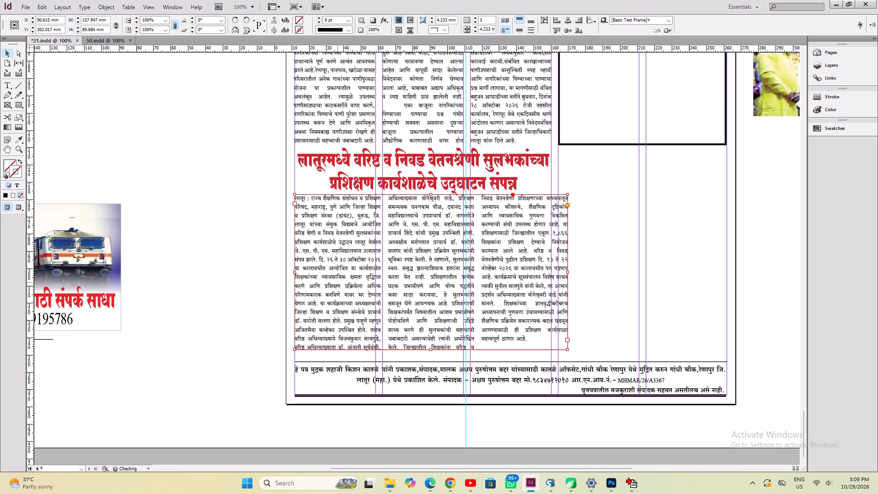
# Resize the लातूरमध्ये body frame to about 148.4 mm wide and 98.4 mm high, fitting the column guides and reaching the imprint line.
pyautogui.moveTo(567, 274); pyautogui.dragTo(553, 297)
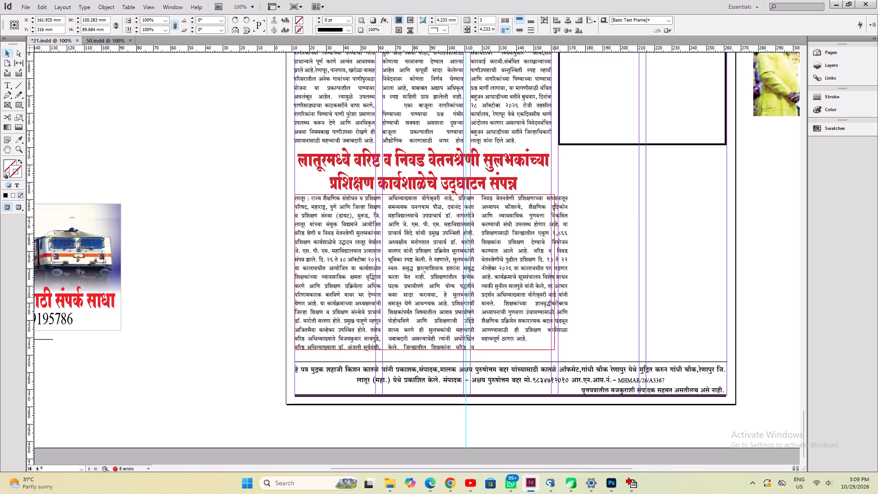
pyautogui.moveTo(553, 297); pyautogui.dragTo(551, 302)
pyautogui.hotkey('ctrl', '2')
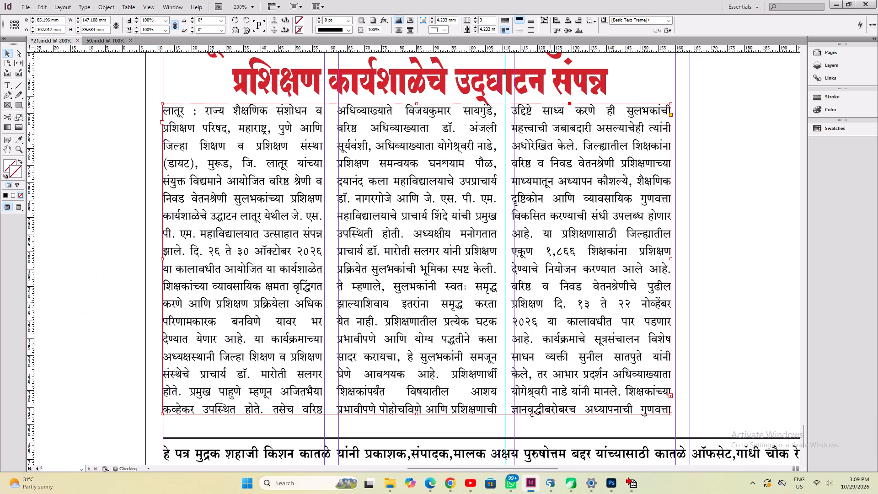
pyautogui.moveTo(671, 259); pyautogui.dragTo(675, 263)
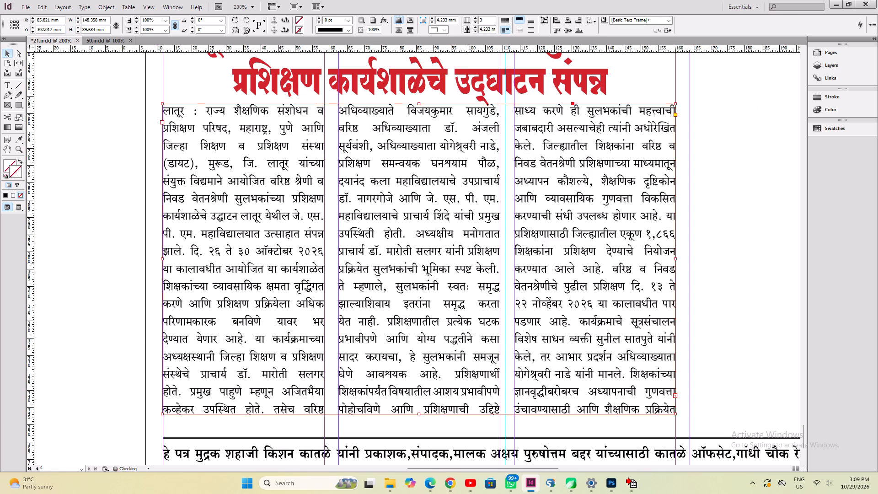
pyautogui.hotkey('ctrl', '1')
pyautogui.moveTo(418, 352); pyautogui.dragTo(418, 358)
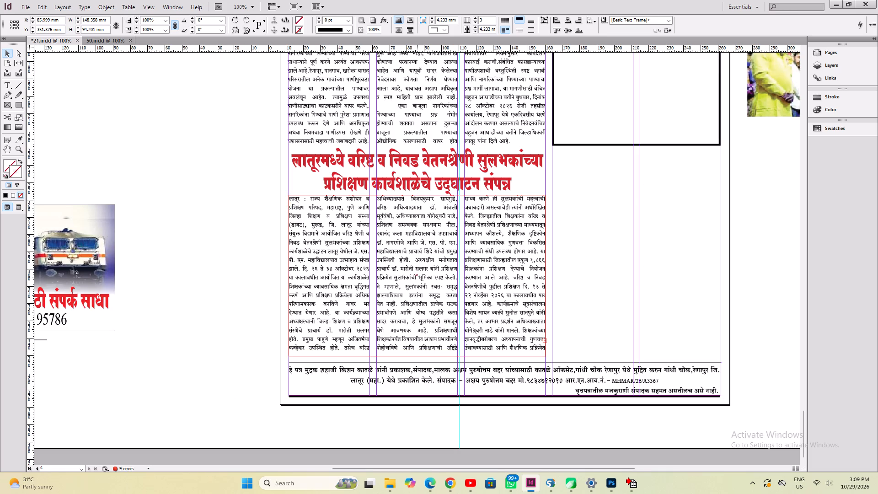
pyautogui.moveTo(418, 358); pyautogui.dragTo(418, 364)
# Save 21.indd with the fitted लातूरमध्ये article on page 04, leaving nothing selected.
pyautogui.hotkey('ctrl', 's')
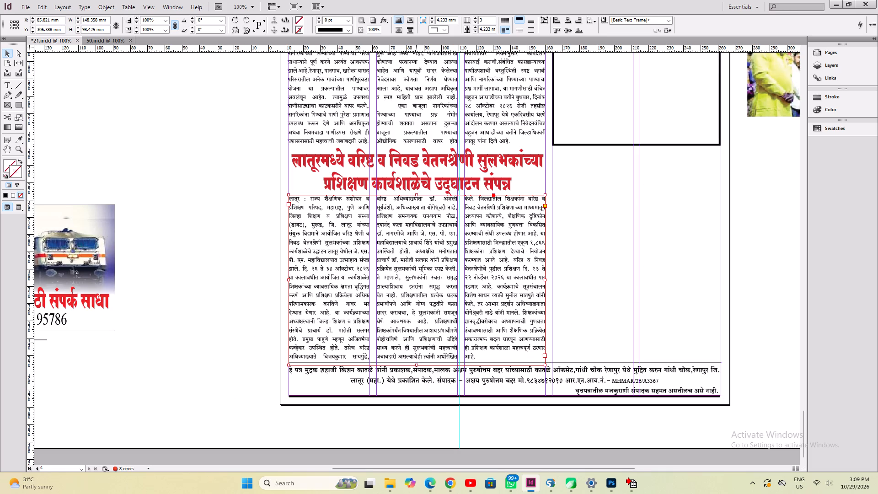
pyautogui.hotkey('ctrl', 's')
pyautogui.hotkey('ctrl', '0')
pyautogui.hotkey('ctrl', 'a')
pyautogui.hotkey('ctrl', 's')
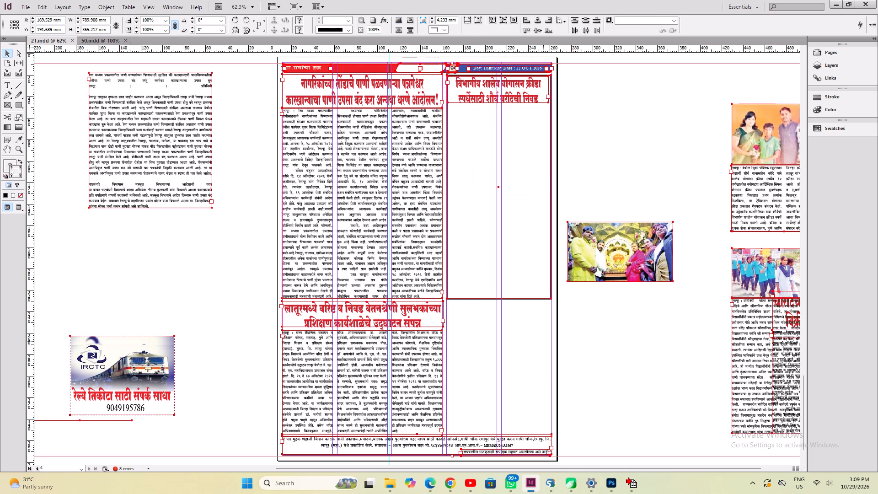
pyautogui.click(516, 349)
pyautogui.hotkey('ctrl', 's')
pyautogui.click(516, 349)
pyautogui.hotkey('ctrl', 'a')
pyautogui.hotkey('ctrl', 's')
pyautogui.click(516, 349)
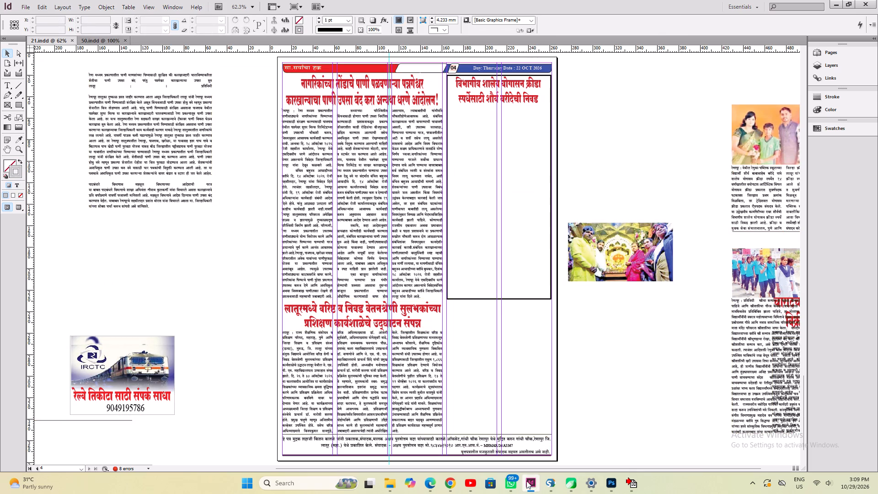
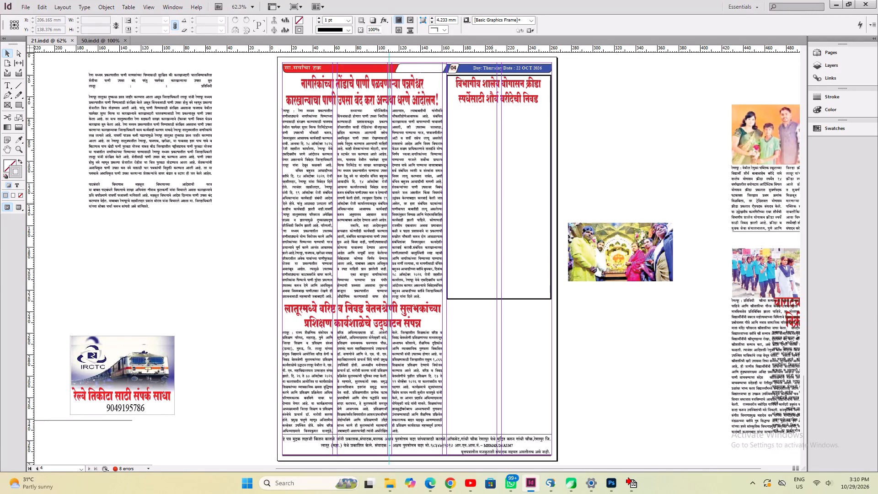
# Save 21.indd again, leaving nothing selected.
pyautogui.click(504, 95)
pyautogui.click(593, 135)
pyautogui.scroll(13, 499, 171)
pyautogui.scroll(13, 418, 197)
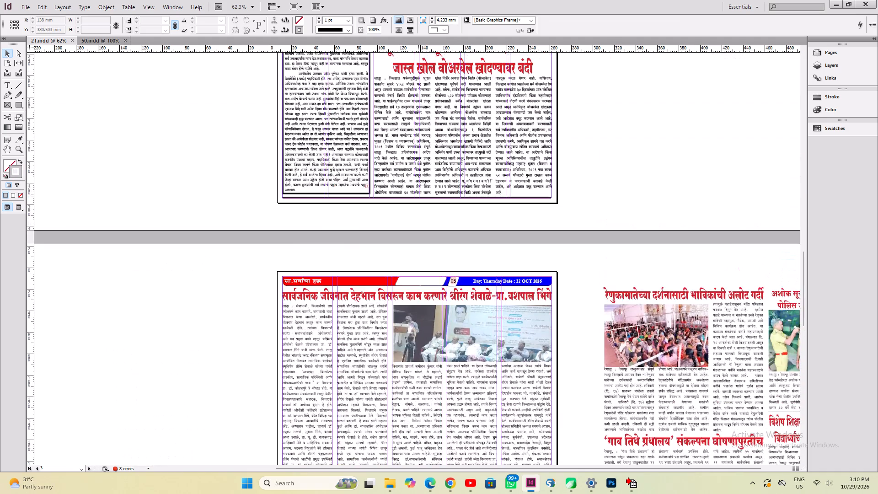
pyautogui.scroll(-2, 435, 262)
pyautogui.hotkey('ctrl', 's')
# In 50.indd, copy the नानाजी देशमुख कृषी संजीवनी headline frame together with its body text frame.
pyautogui.click(101, 40)
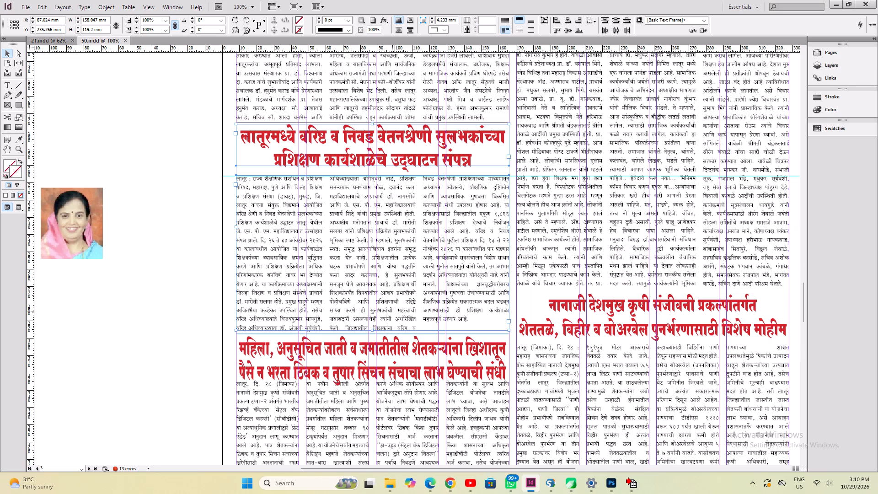
pyautogui.scroll(-5, 392, 311)
pyautogui.click(639, 218)
pyautogui.keyDown('shift'); pyautogui.click(636, 308); pyautogui.keyUp('shift')
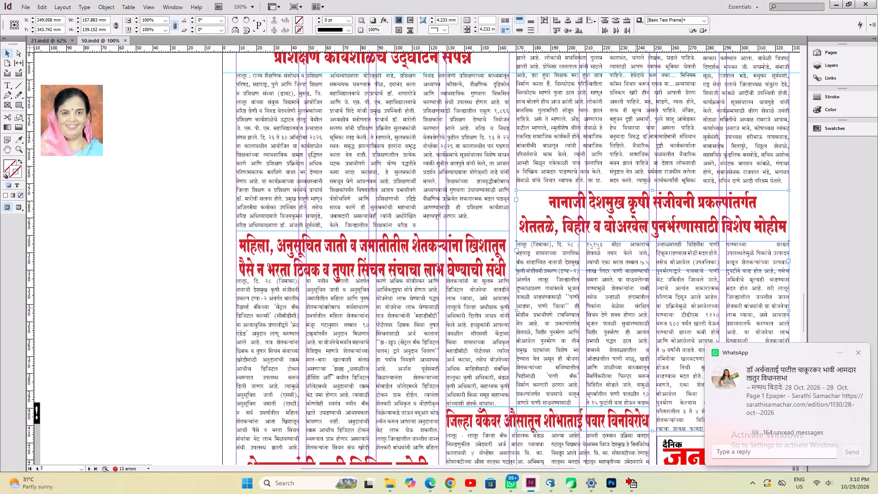
pyautogui.scroll(-5, 636, 308)
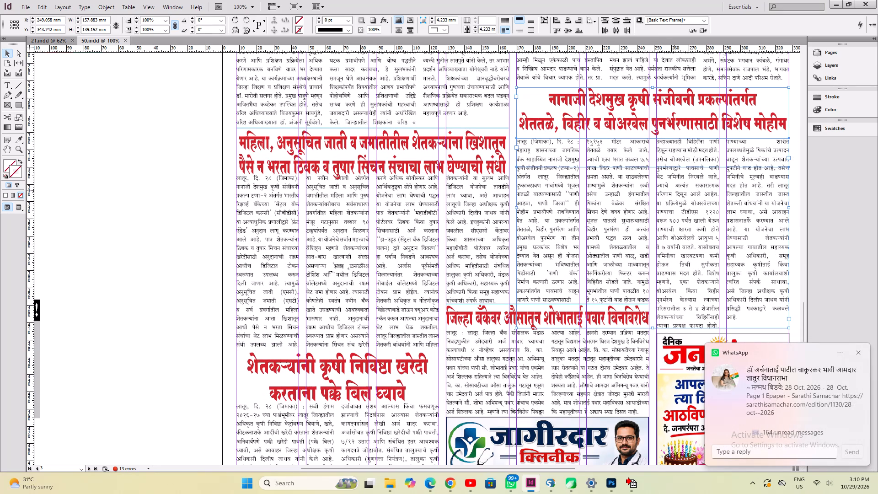
pyautogui.hotkey('ctrl', 'c')
pyautogui.click(130, 223)
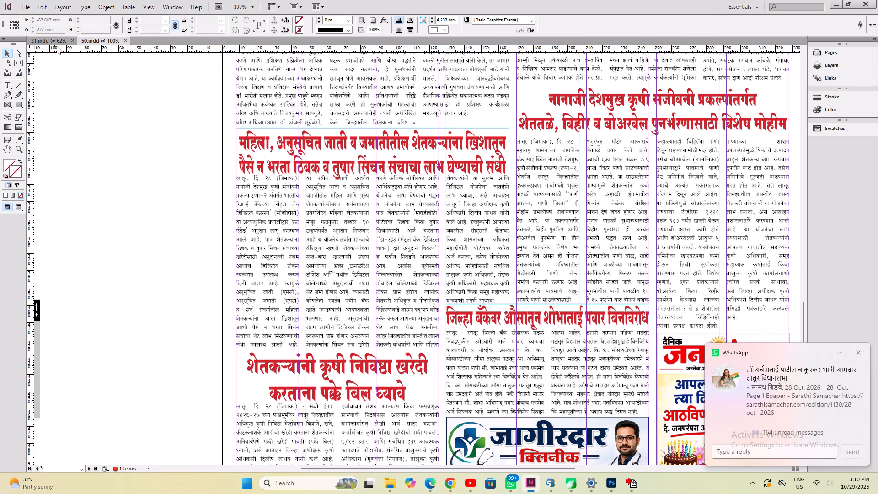
# Switch to 21.indd and paste the copied नानाजी देशमुख article near page 03.
pyautogui.click(57, 41)
pyautogui.press('space')
pyautogui.press('space')
pyautogui.press('space')
pyautogui.press('space')
pyautogui.press('space')
pyautogui.press('space')
pyautogui.press('space')
pyautogui.press('space')
pyautogui.press('space')
pyautogui.press('space')
pyautogui.press('space')
pyautogui.press('space')
pyautogui.press('space')
pyautogui.press('space')
pyautogui.press('space')
pyautogui.press('space')
pyautogui.press('space')
pyautogui.press('space')
pyautogui.press('space')
pyautogui.press('space')
pyautogui.moveTo(233, 256); pyautogui.dragTo(137, 74)
pyautogui.moveTo(315, 317); pyautogui.dragTo(286, 102)
pyautogui.moveTo(338, 272); pyautogui.dragTo(378, 102)
pyautogui.moveTo(432, 237); pyautogui.dragTo(256, 133)
pyautogui.moveTo(443, 191); pyautogui.dragTo(321, 460)
pyautogui.moveTo(482, 236); pyautogui.dragTo(405, 422)
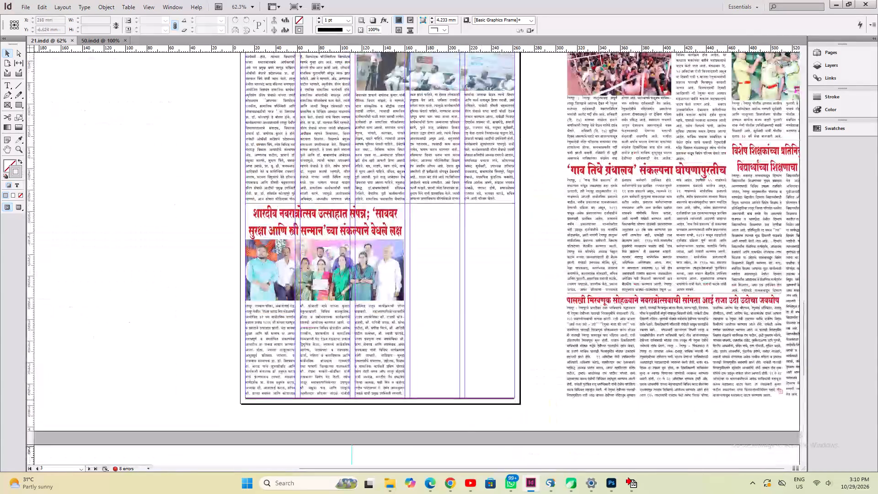
pyautogui.click(108, 212)
pyautogui.rightClick(95, 159)
pyautogui.click(112, 180)
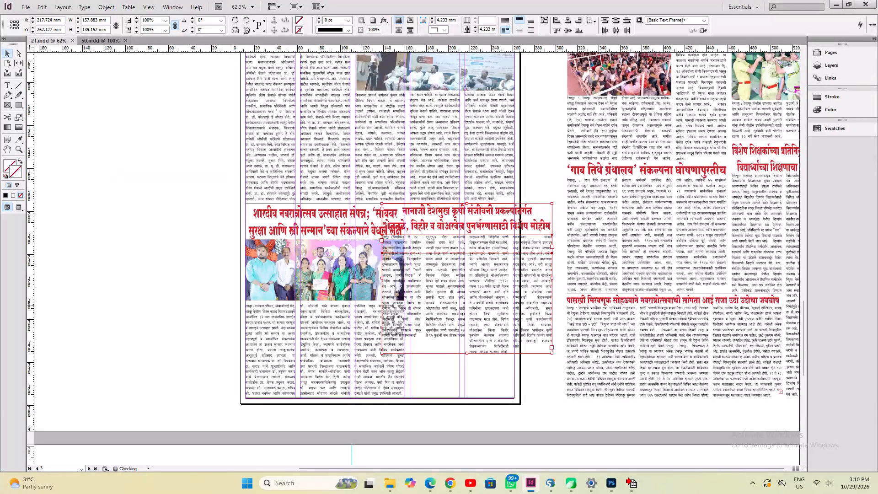
# Move the pasted नानाजी देशमुख article onto the pasteboard beside page 02's संपादकीय column, to about X -72.6 mm, Y 107.7 mm.
pyautogui.moveTo(497, 305); pyautogui.dragTo(165, 228)
pyautogui.press('space')
pyautogui.press('space')
pyautogui.press('space')
pyautogui.press('space')
pyautogui.press('space')
pyautogui.press('space')
pyautogui.press('space')
pyautogui.press('space')
pyautogui.press('space')
pyautogui.press('space')
pyautogui.press('space')
pyautogui.press('space')
pyautogui.press('space')
pyautogui.press('space')
pyautogui.press('space')
pyautogui.press('space')
pyautogui.press('space')
pyautogui.press('space')
pyautogui.press('space')
pyautogui.press('space')
pyautogui.moveTo(166, 195); pyautogui.dragTo(236, 376)
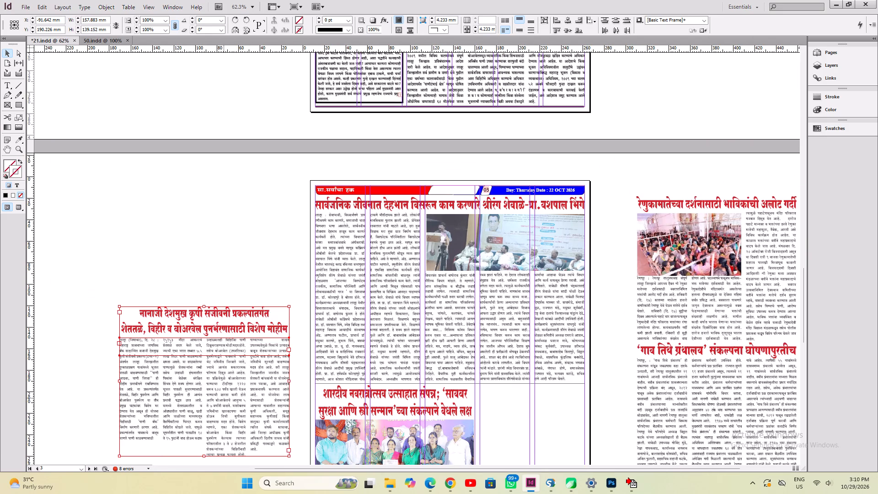
pyautogui.moveTo(220, 401); pyautogui.dragTo(219, 292)
pyautogui.press('space')
pyautogui.moveTo(181, 265); pyautogui.dragTo(200, 394)
pyautogui.moveTo(212, 406); pyautogui.dragTo(218, 120)
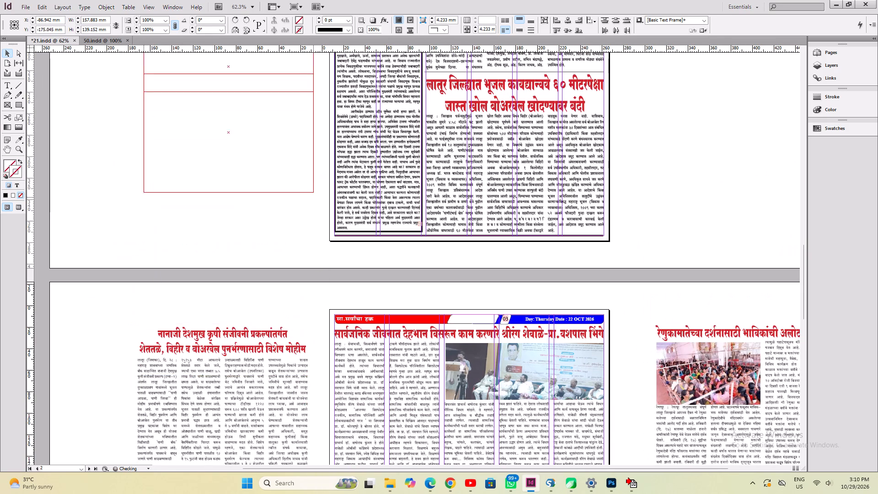
pyautogui.moveTo(218, 120); pyautogui.dragTo(218, 119)
pyautogui.press('space')
pyautogui.moveTo(219, 121); pyautogui.dragTo(197, 388)
pyautogui.moveTo(197, 388); pyautogui.dragTo(211, 223)
# Move the old विजयादशमीनिमित्त and लातूर जिल्ह्यात articles off page 02 onto the opposite pasteboard, to about X 411.9 mm, Y 194.4 mm.
pyautogui.moveTo(622, 138); pyautogui.dragTo(550, 279)
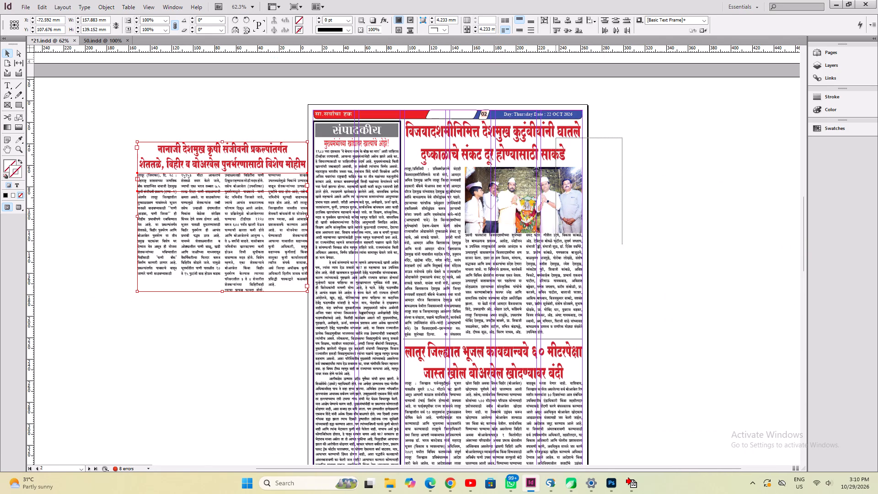
pyautogui.moveTo(550, 279); pyautogui.dragTo(479, 408)
pyautogui.keyDown('shift'); pyautogui.moveTo(458, 432); pyautogui.dragTo(709, 424); pyautogui.keyUp('shift')
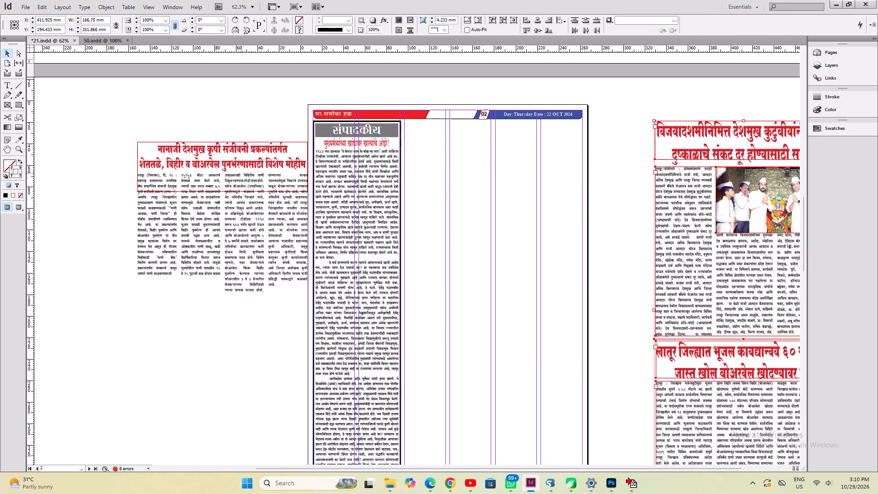
# Place the नानाजी देशमुख headline under page 02's masthead, beside the संपादकीय column, and fit its frame to the text.
pyautogui.moveTo(241, 172); pyautogui.dragTo(508, 152)
pyautogui.hotkey('ctrl', '1')
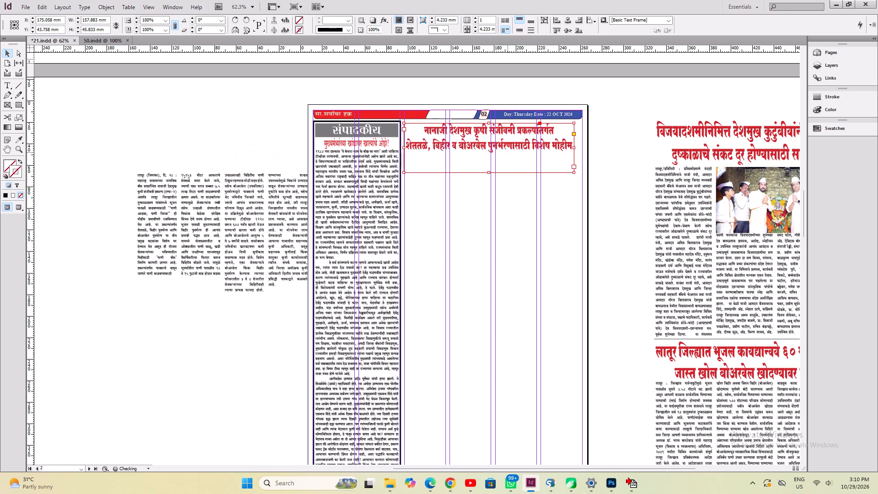
pyautogui.hotkey('ctrl', 'alt', 'c')
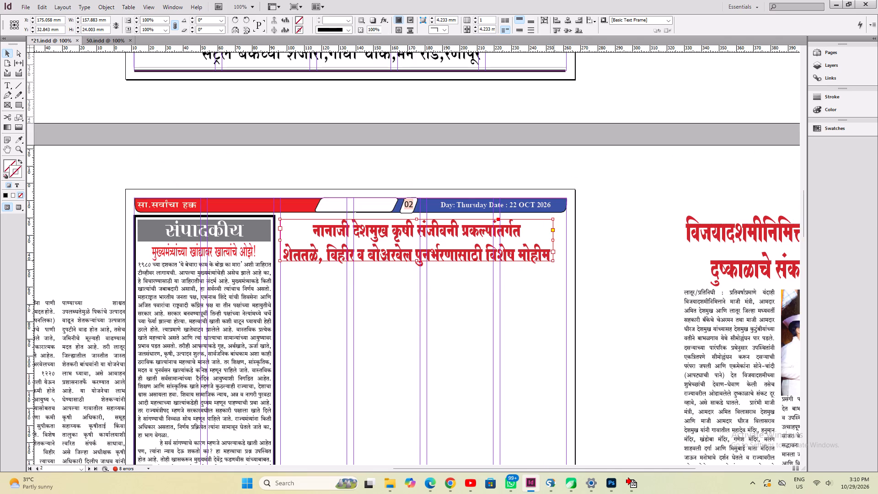
# Scale the नानाजी देशमुख headline with its frame to about 165.9 mm wide and 30 mm high, reaching the page margin.
pyautogui.keyDown('ctrl'); pyautogui.moveTo(554, 261); pyautogui.dragTo(567, 273); pyautogui.keyUp('ctrl')
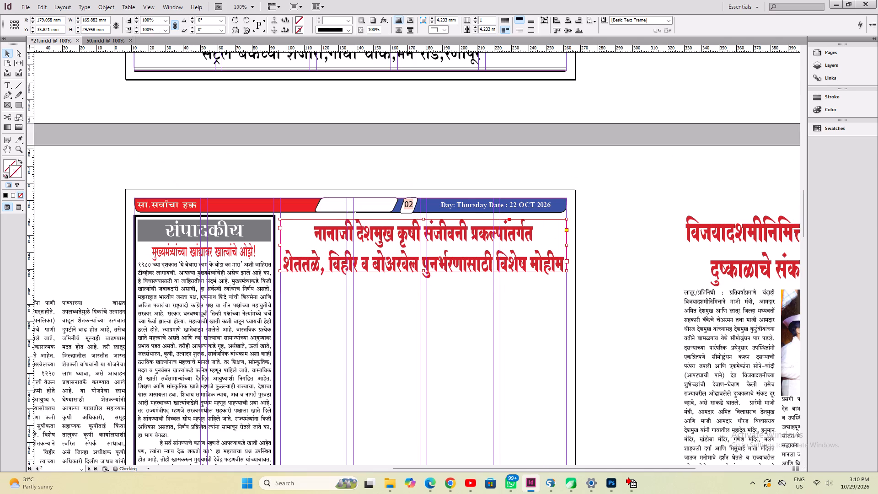
pyautogui.keyDown('shift'); pyautogui.click(482, 239); pyautogui.keyUp('shift')
pyautogui.click(480, 308)
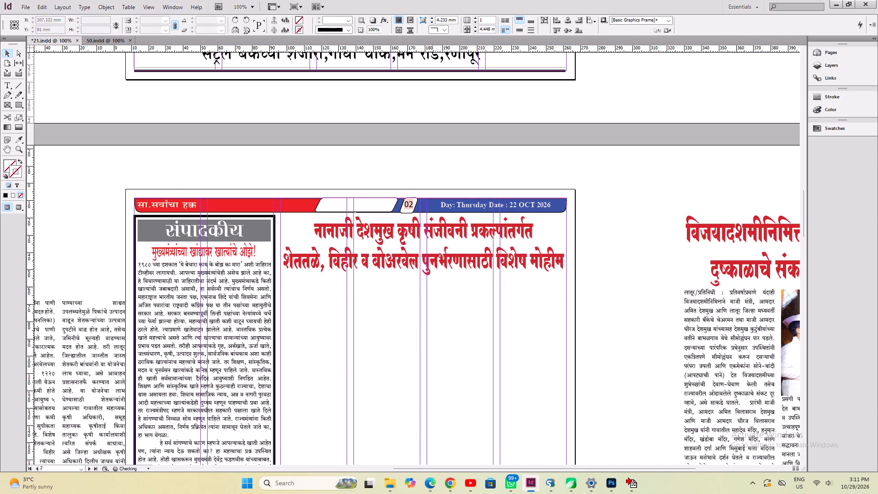
# Select the नानाजी देशमुख body text frame on the pasteboard beside page 02.
pyautogui.press('space')
pyautogui.moveTo(328, 384); pyautogui.dragTo(518, 290)
pyautogui.click(154, 312)
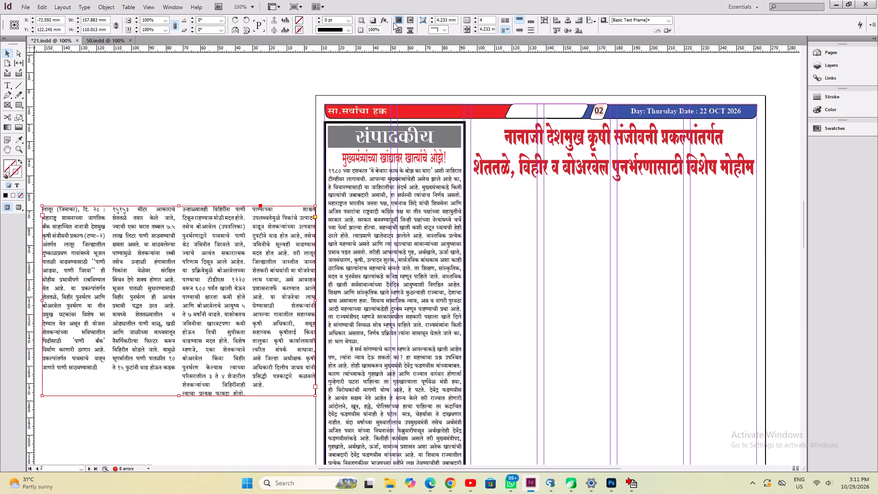
# Set the नानाजी देशमुख body text frame to 3 columns.
pyautogui.click(473, 21)
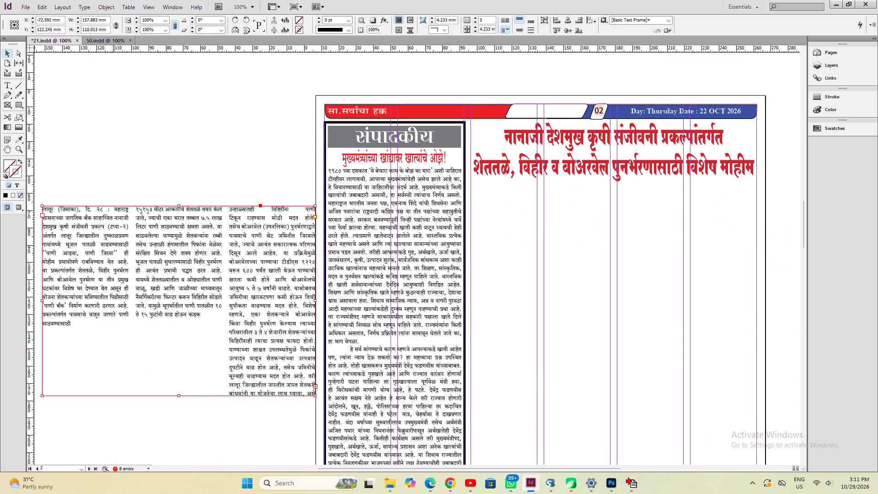
# Remove the breaks after साठवण्यासाठी and after वाढ होऊन कडक so the body text runs on continuously.
pyautogui.click(9, 84)
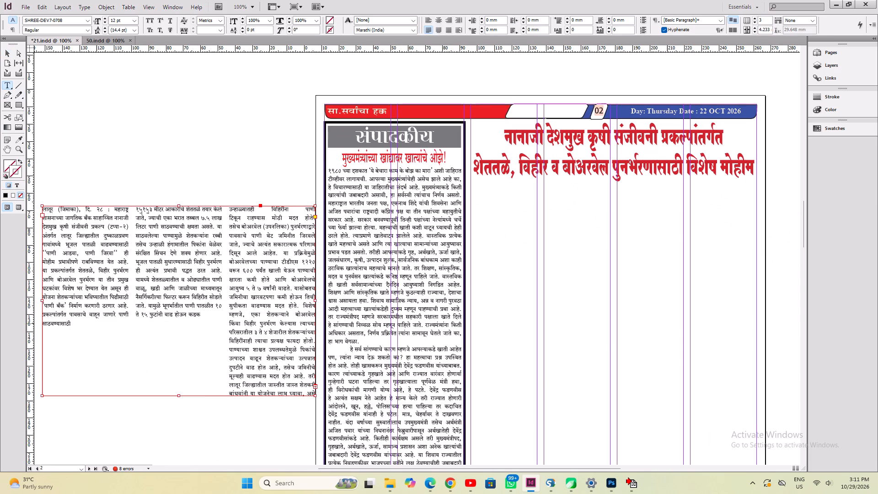
pyautogui.click(77, 326)
pyautogui.press('Delete')
pyautogui.press('Down')
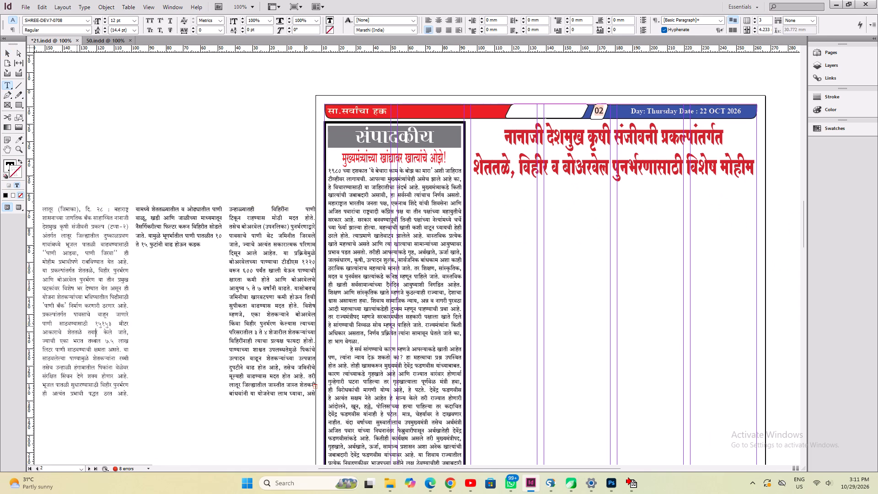
pyautogui.press('Down')
pyautogui.press('Down')
pyautogui.press('Down')
pyautogui.press('Down')
pyautogui.press('Down')
pyautogui.press('Down')
pyautogui.press('Down')
pyautogui.press('Down')
pyautogui.press('Down')
pyautogui.press('Down')
pyautogui.press('Down')
pyautogui.press('Down')
pyautogui.press('End')
pyautogui.press('Delete')
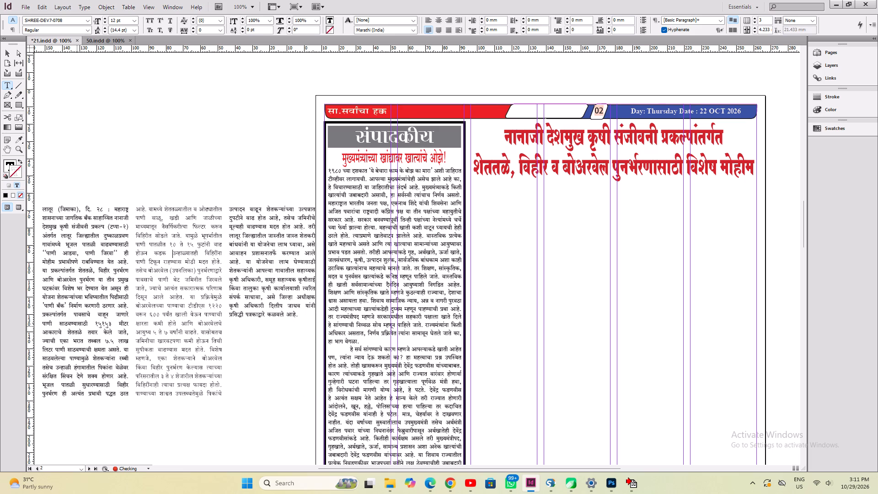
# Fit the body text frame to its content and place it directly under page 02's नानाजी देशमुख headline, at about X 175.1 mm, Y 98.5 mm.
pyautogui.hotkey('ctrl', 'a')
pyautogui.hotkey('ctrl', 'alt', 'c')
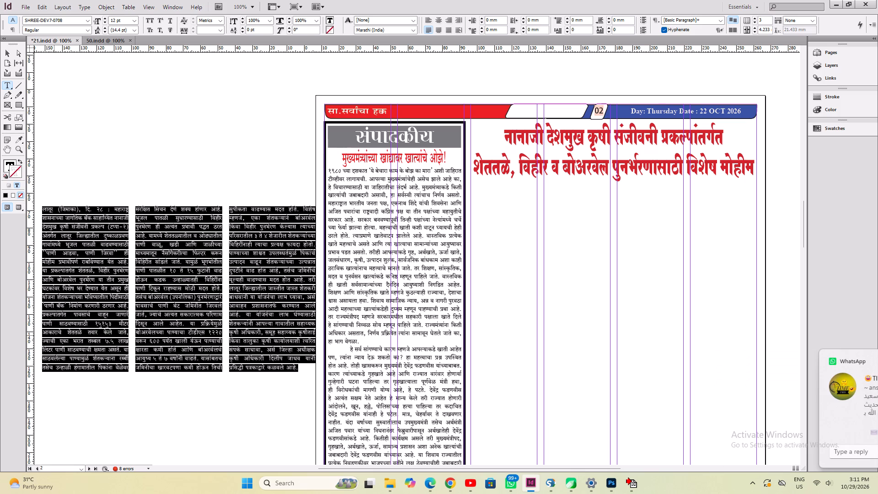
pyautogui.click(9, 55)
pyautogui.moveTo(102, 278); pyautogui.dragTo(574, 314)
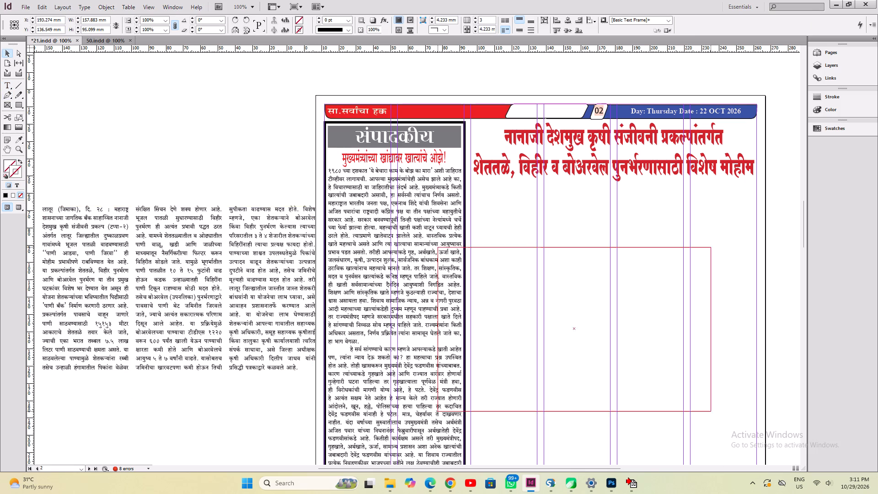
pyautogui.moveTo(574, 314); pyautogui.dragTo(530, 251)
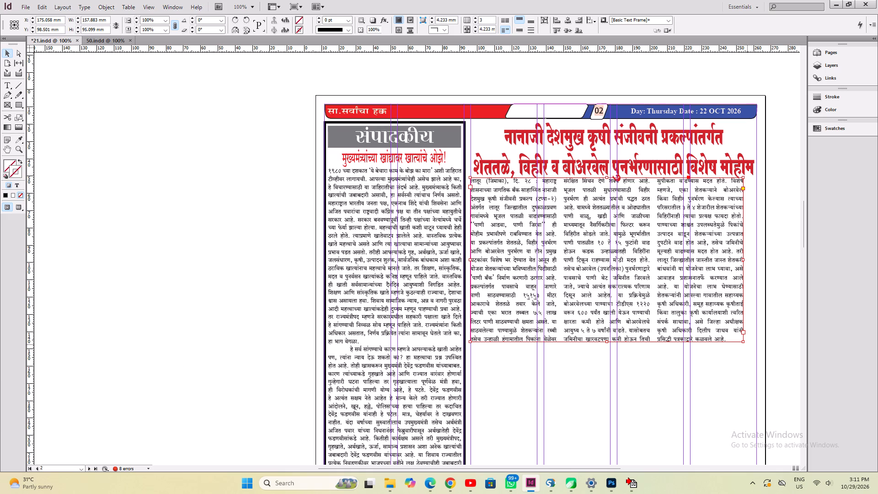
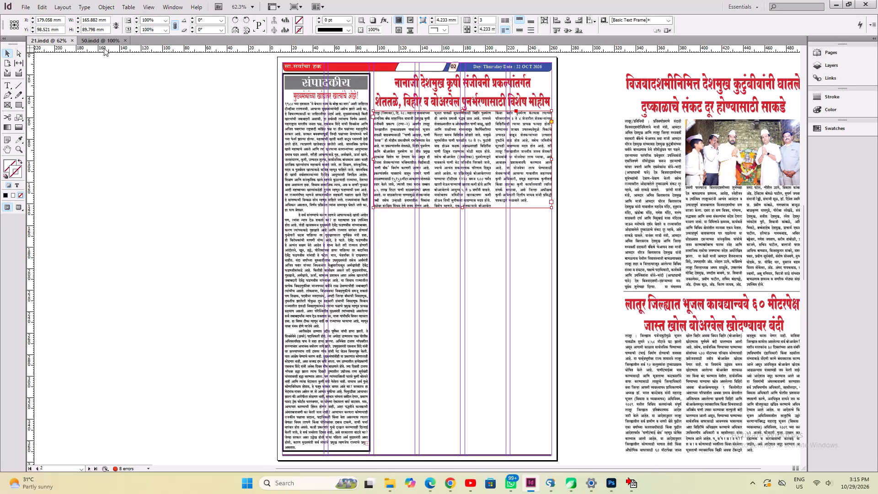
# Switch to 50.indd and select the शेतकऱ्यांनी कृषी निविष्टा खरेदी करताना headline and its body text at the bottom of page 03.
pyautogui.click(103, 37)
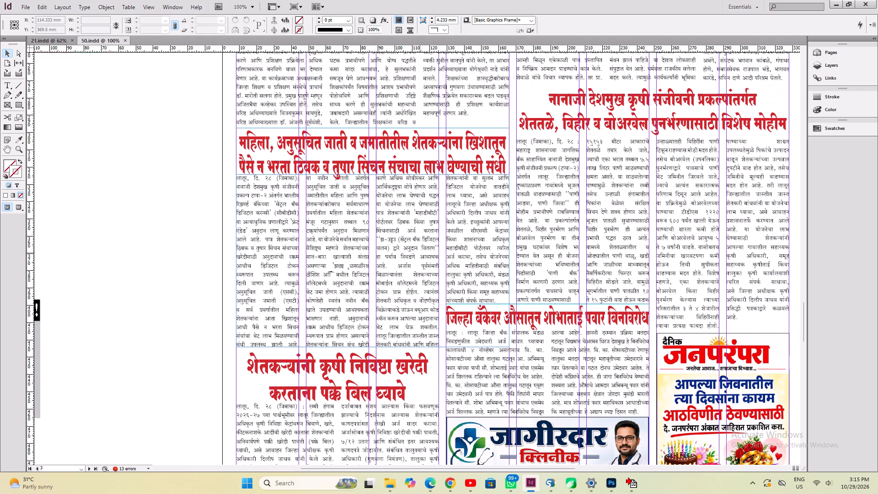
pyautogui.scroll(-6, 146, 256)
pyautogui.click(152, 252)
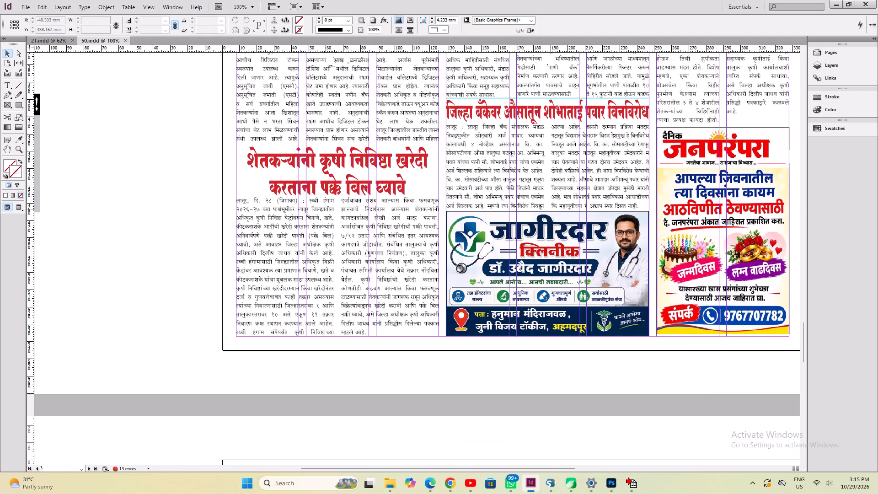
pyautogui.moveTo(175, 179); pyautogui.dragTo(382, 273)
# Look back through 50.indd from page 03 up to the lower part of page 02, examining the articles there.
pyautogui.scroll(5, 375, 274)
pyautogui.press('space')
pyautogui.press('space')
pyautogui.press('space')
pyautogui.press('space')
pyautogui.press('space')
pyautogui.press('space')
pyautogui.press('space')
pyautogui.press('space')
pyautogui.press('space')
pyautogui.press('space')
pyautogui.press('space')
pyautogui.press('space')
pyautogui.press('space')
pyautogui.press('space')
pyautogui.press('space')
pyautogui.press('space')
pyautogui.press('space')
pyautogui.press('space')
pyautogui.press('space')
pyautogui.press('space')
pyautogui.moveTo(429, 209); pyautogui.dragTo(395, 320)
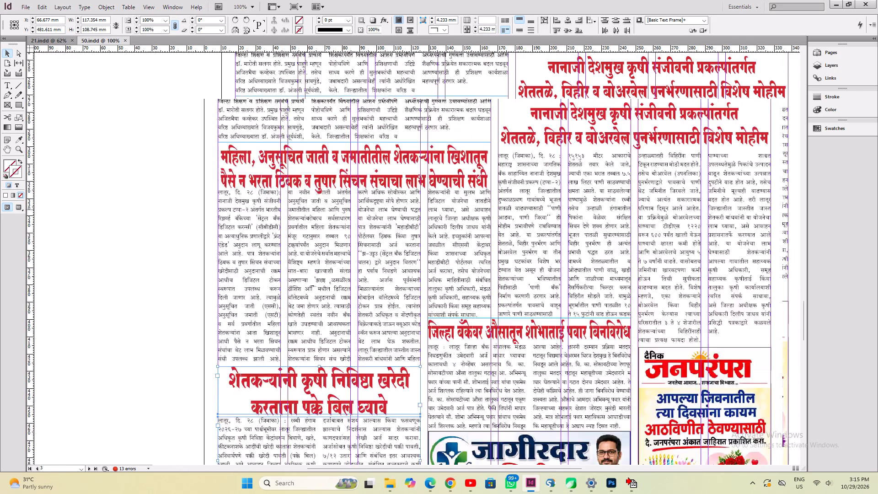
pyautogui.moveTo(395, 320); pyautogui.dragTo(360, 451)
pyautogui.moveTo(355, 215); pyautogui.dragTo(334, 281)
pyautogui.moveTo(289, 368); pyautogui.dragTo(211, 493)
pyautogui.moveTo(215, 338); pyautogui.dragTo(238, 451)
pyautogui.moveTo(238, 210); pyautogui.dragTo(224, 492)
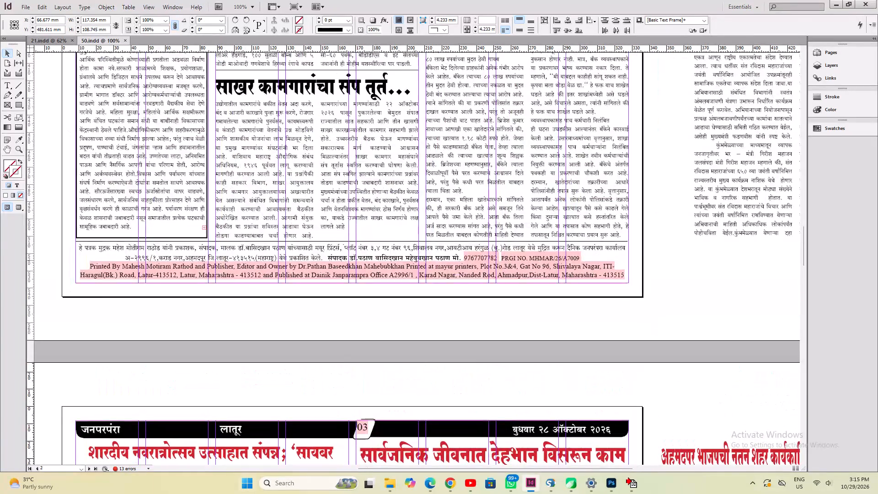
# In 50.indd, select the headline, photo and body text of page 02's स्वाभिमानी मजूर संघटनेच्या article and copy them.
pyautogui.moveTo(434, 230); pyautogui.dragTo(323, 493)
pyautogui.moveTo(320, 243); pyautogui.dragTo(320, 490)
pyautogui.moveTo(354, 371); pyautogui.dragTo(354, 493)
pyautogui.moveTo(340, 299); pyautogui.dragTo(331, 388)
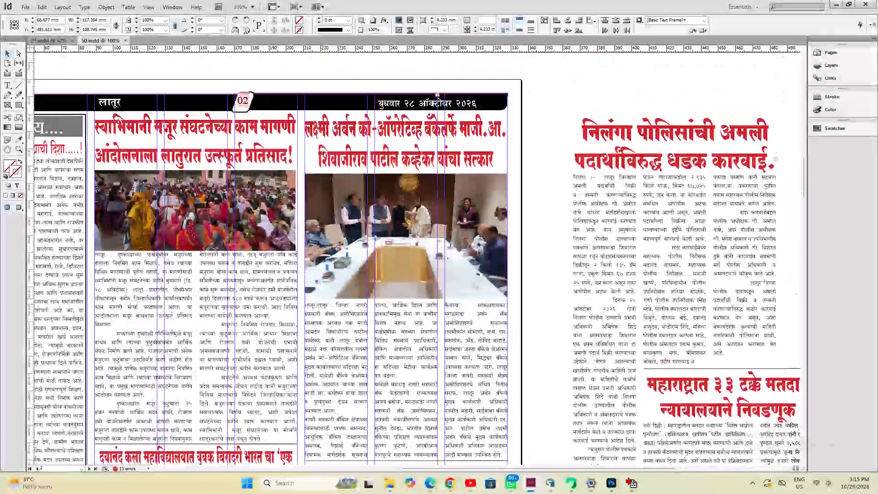
pyautogui.click(268, 357)
pyautogui.click(200, 135)
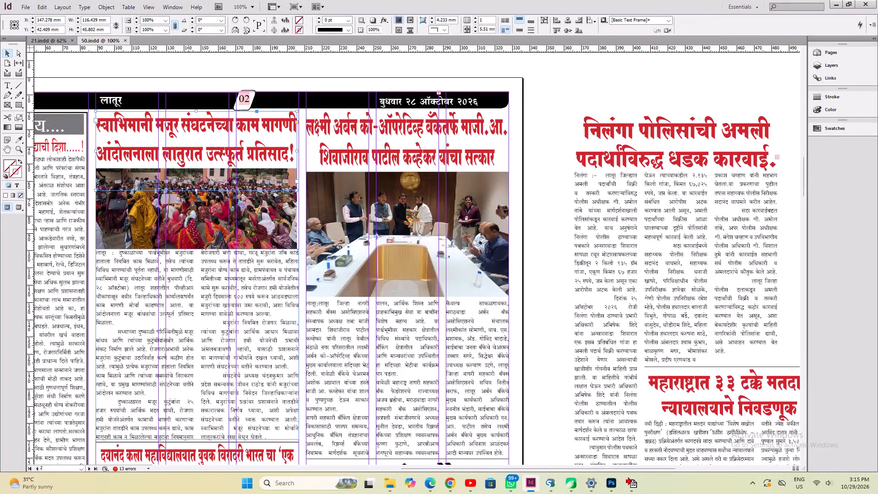
pyautogui.keyDown('shift'); pyautogui.click(189, 229); pyautogui.keyUp('shift')
pyautogui.keyDown('shift'); pyautogui.click(186, 295); pyautogui.keyUp('shift')
pyautogui.hotkey('ctrl', 'c')
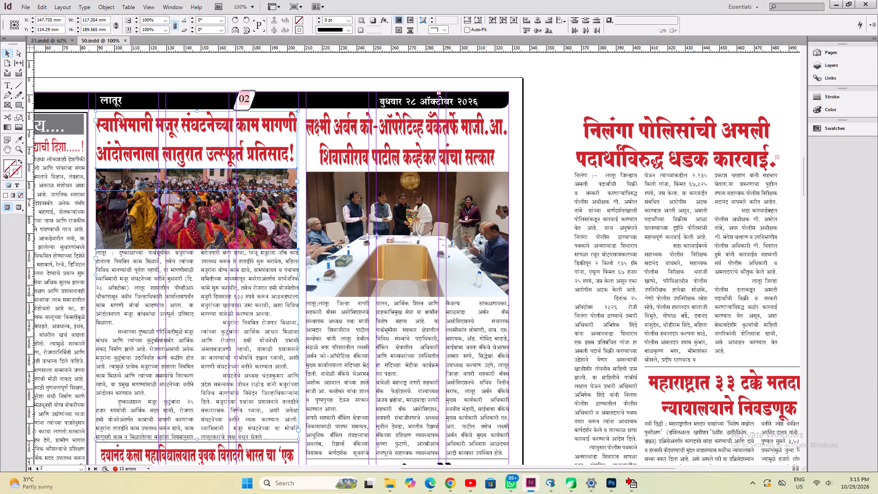
pyautogui.click(178, 73)
pyautogui.click(165, 152)
pyautogui.keyDown('shift'); pyautogui.click(164, 212); pyautogui.keyUp('shift')
pyautogui.keyDown('shift'); pyautogui.click(162, 295); pyautogui.keyUp('shift')
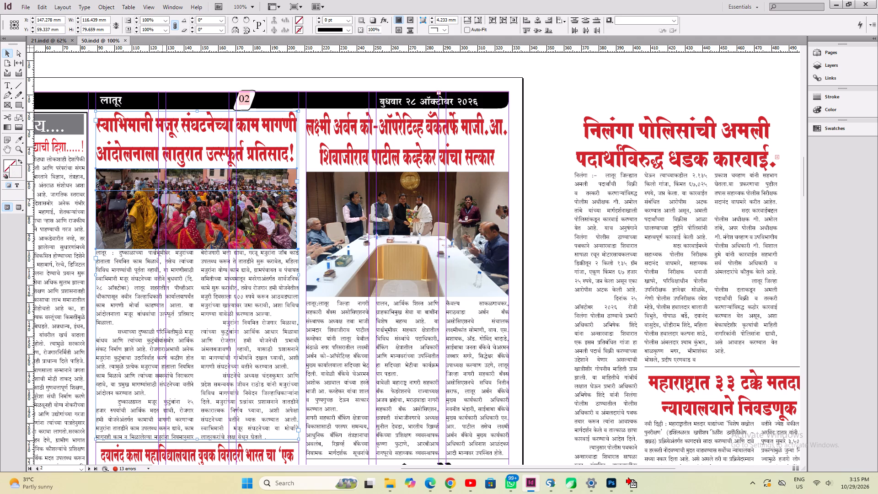
pyautogui.hotkey('ctrl', 'c')
# Paste the copied article into 21.indd and place it on page 02 directly below the नानाजी देशमुख article, beside the संपादकीय column.
pyautogui.click(54, 39)
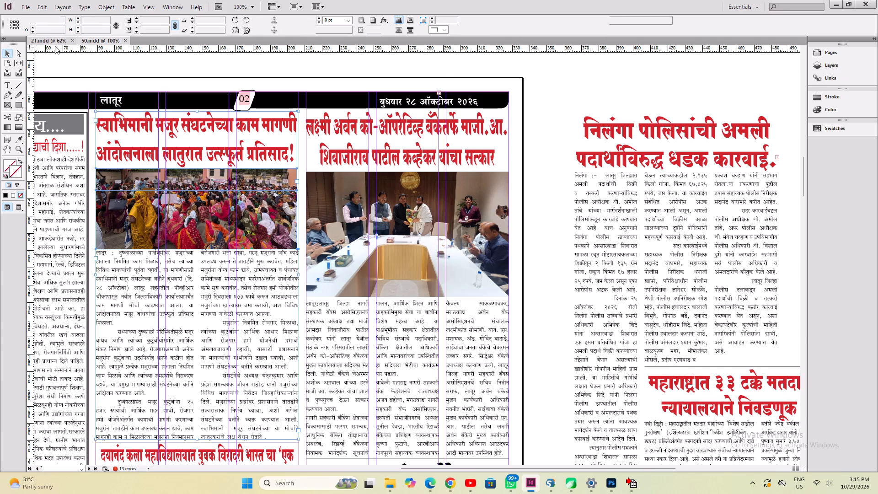
pyautogui.click(162, 226)
pyautogui.rightClick(162, 215)
pyautogui.click(173, 235)
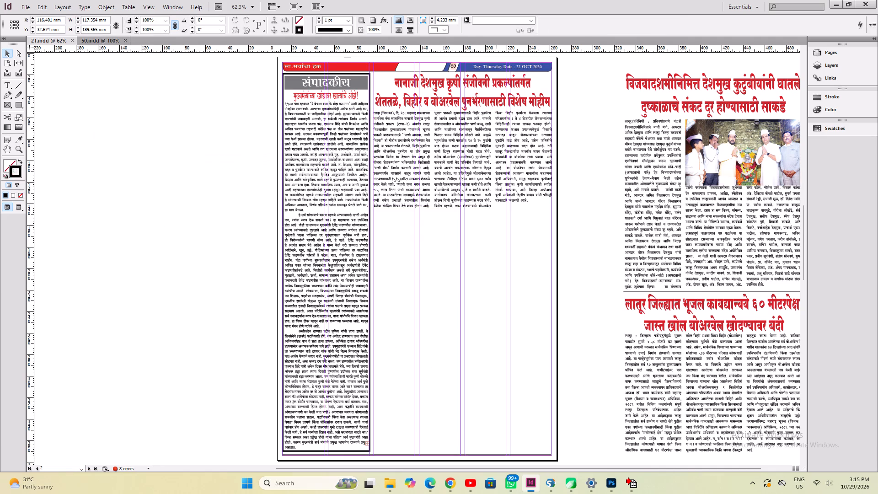
pyautogui.moveTo(405, 174); pyautogui.dragTo(450, 397)
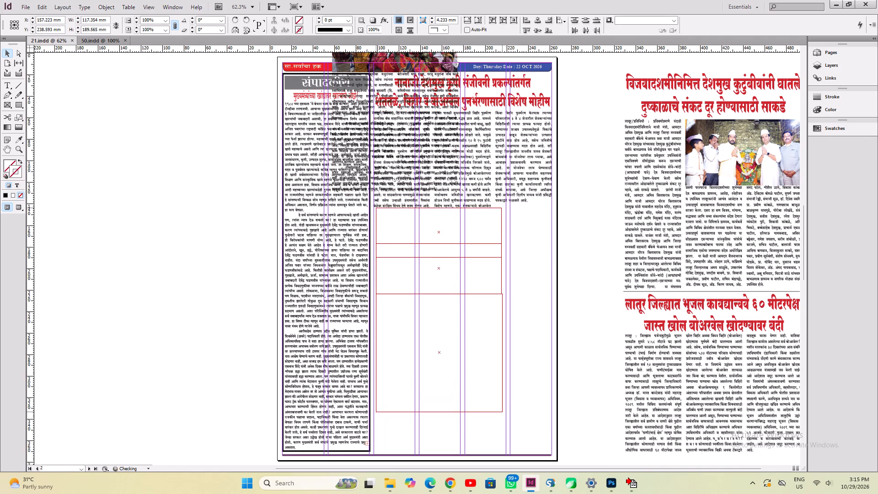
pyautogui.moveTo(450, 397); pyautogui.dragTo(446, 400)
pyautogui.click(530, 376)
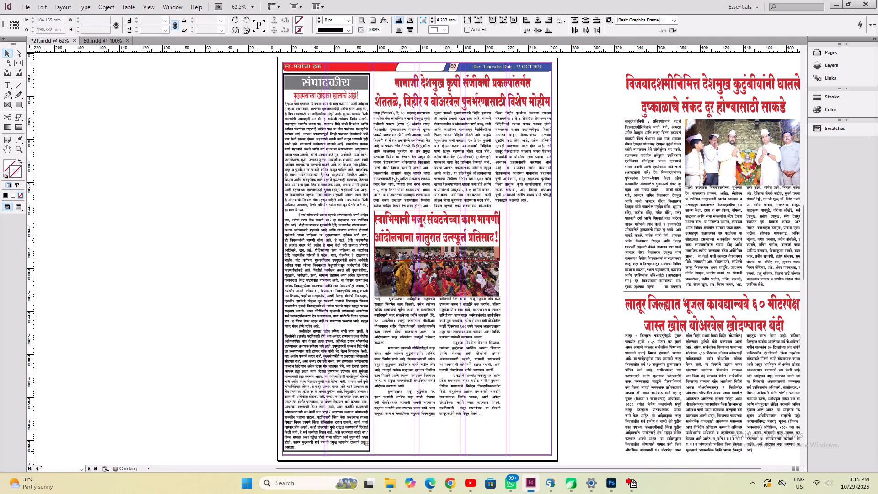
# Fit the स्वाभिमानी मजूर headline's frame to its text and scale both to span from the संपादकीय column to the page margin.
pyautogui.click(457, 240)
pyautogui.hotkey('ctrl', '1')
pyautogui.hotkey('ctrl', 'alt', 'c')
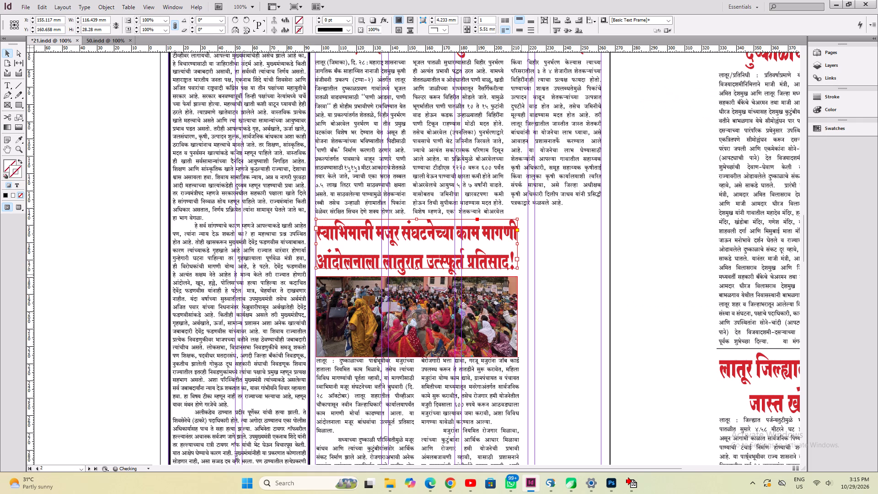
pyautogui.keyDown('ctrl'); pyautogui.moveTo(518, 269); pyautogui.dragTo(601, 274); pyautogui.keyUp('ctrl')
# Move the body text down clear of the crowd photo and set the photo just under the headline, at about X 154.8 mm, Y 205.3 mm.
pyautogui.click(391, 349)
pyautogui.scroll(-3, 397, 333)
pyautogui.click(463, 381)
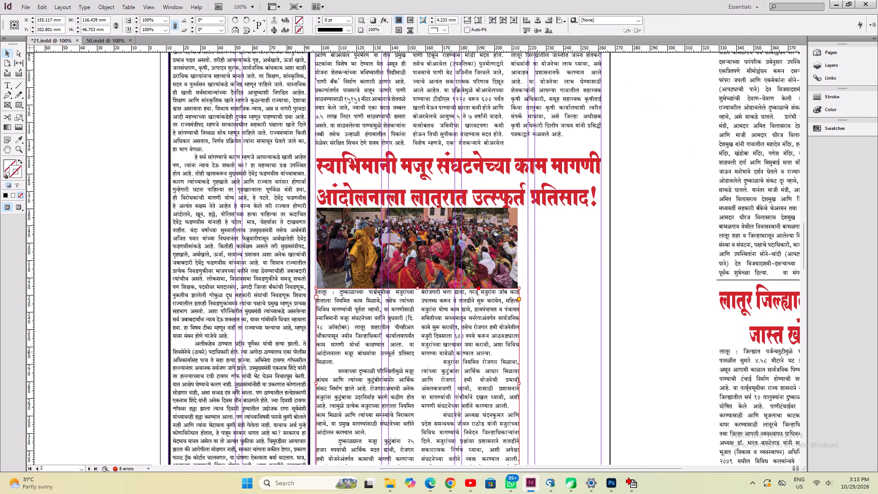
pyautogui.moveTo(426, 350); pyautogui.dragTo(424, 405)
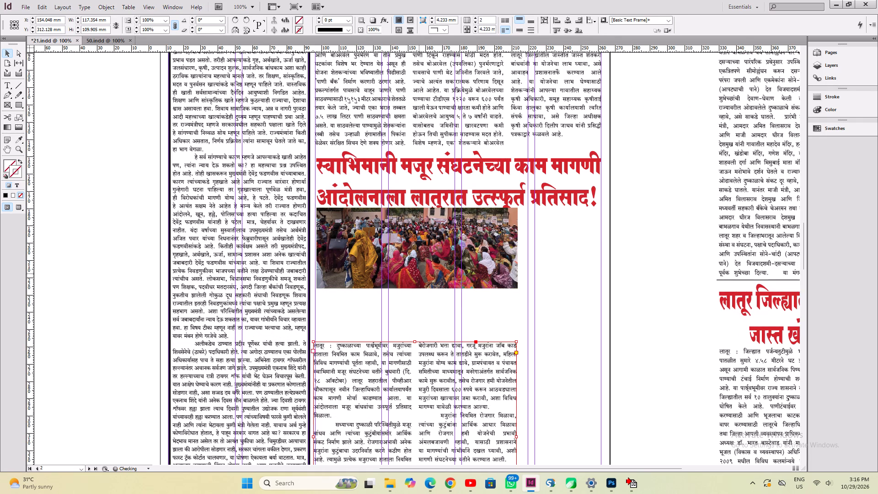
pyautogui.click(419, 273)
pyautogui.hotkey('ctrl', '1')
pyautogui.hotkey('shift', 'Down')
pyautogui.hotkey('shift', 'Down')
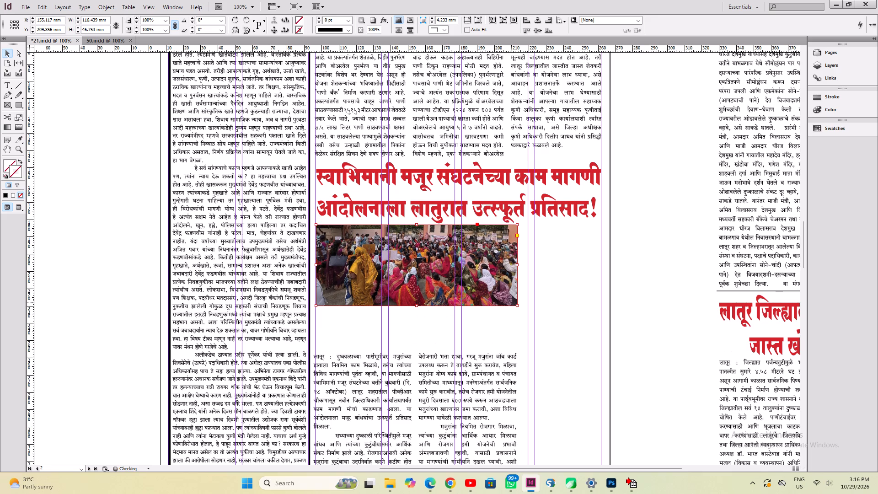
pyautogui.hotkey('shift', 'Up')
pyautogui.press('Up')
pyautogui.press('Up')
pyautogui.press('Up')
pyautogui.press('Up')
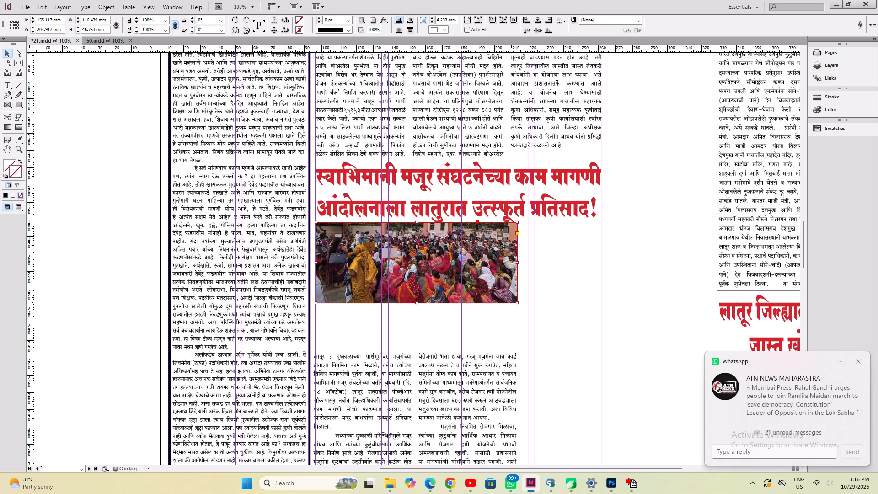
pyautogui.press('Down')
pyautogui.press('Left')
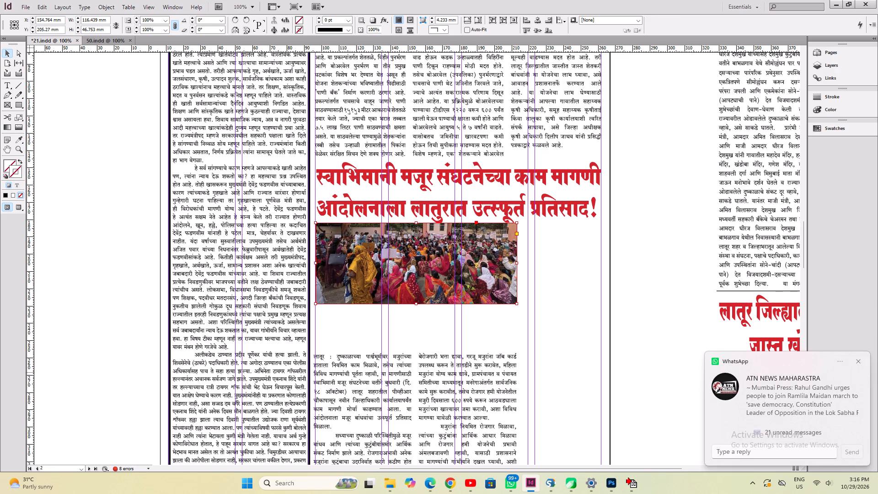
# Scale the crowd photo with its frame to about 122.5 mm wide and 49.2 mm high, three text columns across.
pyautogui.keyDown('ctrl'); pyautogui.keyDown('shift'); pyautogui.click(518, 305); pyautogui.keyUp('shift'); pyautogui.keyUp('ctrl')
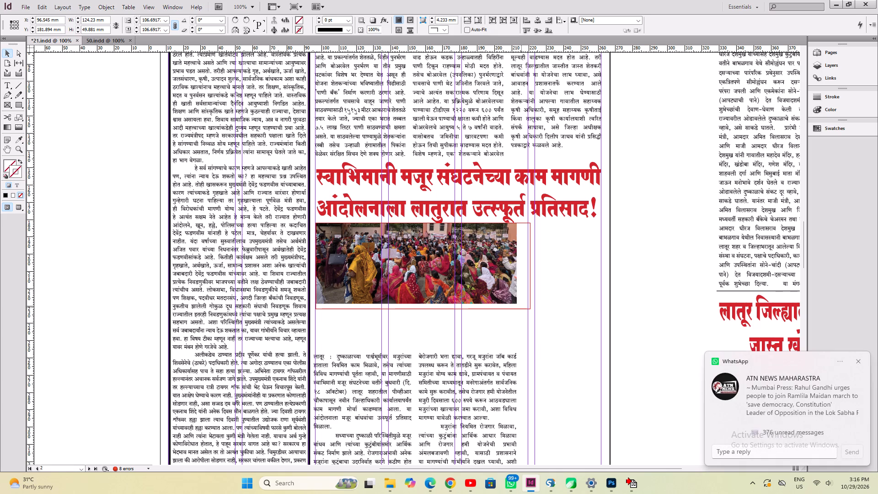
pyautogui.keyDown('ctrl'); pyautogui.keyDown('shift'); pyautogui.moveTo(531, 265); pyautogui.dragTo(525, 268); pyautogui.keyUp('shift'); pyautogui.keyUp('ctrl')
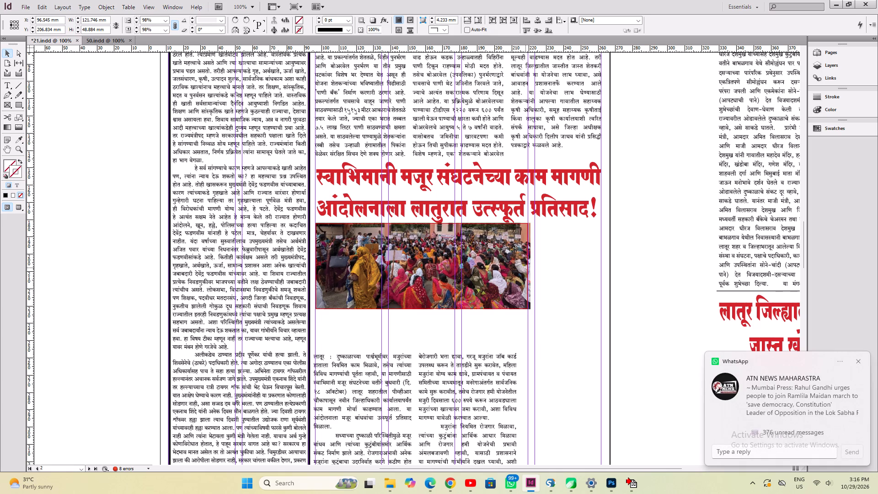
pyautogui.keyDown('ctrl'); pyautogui.keyDown('shift'); pyautogui.moveTo(525, 268); pyautogui.dragTo(526, 269); pyautogui.keyUp('shift'); pyautogui.keyUp('ctrl')
# Move the स्वाभिमानी मजूर body text frame up under the headline, overlapping the photo, and widen it to about 165.1 mm at the page margin.
pyautogui.click(392, 451)
pyautogui.moveTo(385, 411); pyautogui.dragTo(401, 296)
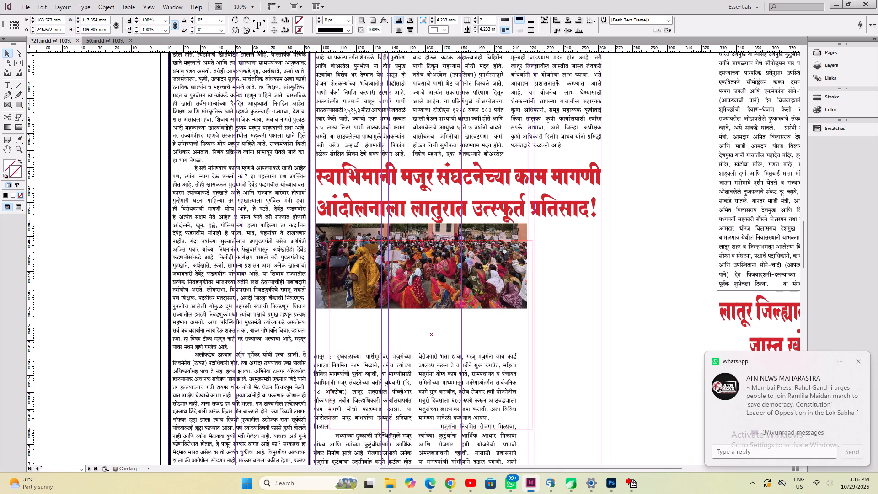
pyautogui.moveTo(401, 296); pyautogui.dragTo(389, 281)
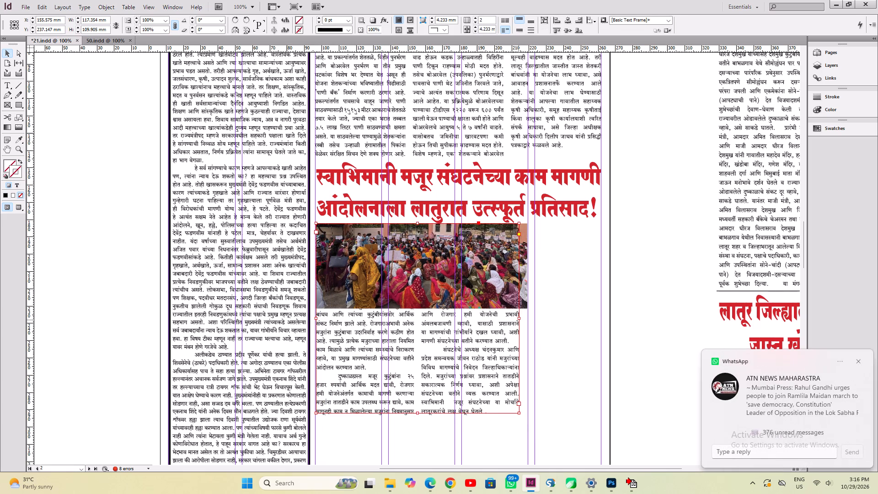
pyautogui.moveTo(519, 320); pyautogui.dragTo(602, 335)
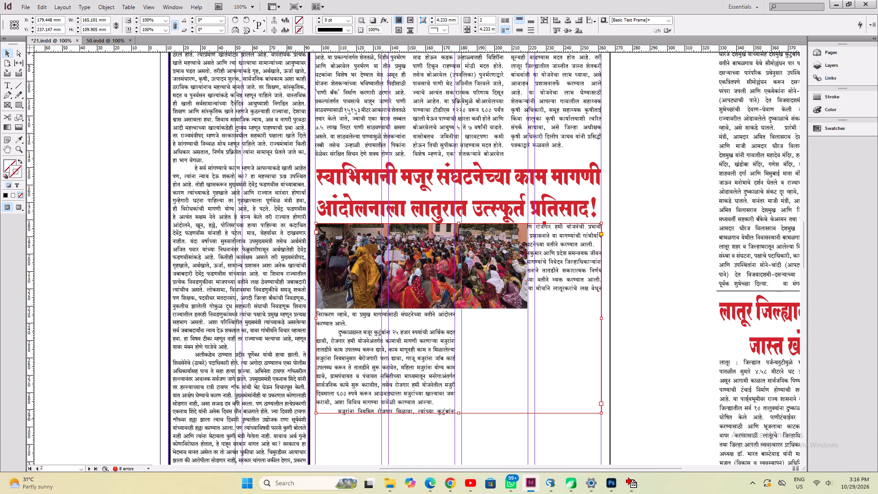
# Apply a bounding-box text wrap with 0 mm offsets to the स्वाभिमानी मजूर body text frame.
pyautogui.keyDown('ctrl'); pyautogui.click(486, 411); pyautogui.keyUp('ctrl')
pyautogui.keyDown('ctrl'); pyautogui.click(481, 311); pyautogui.keyUp('ctrl')
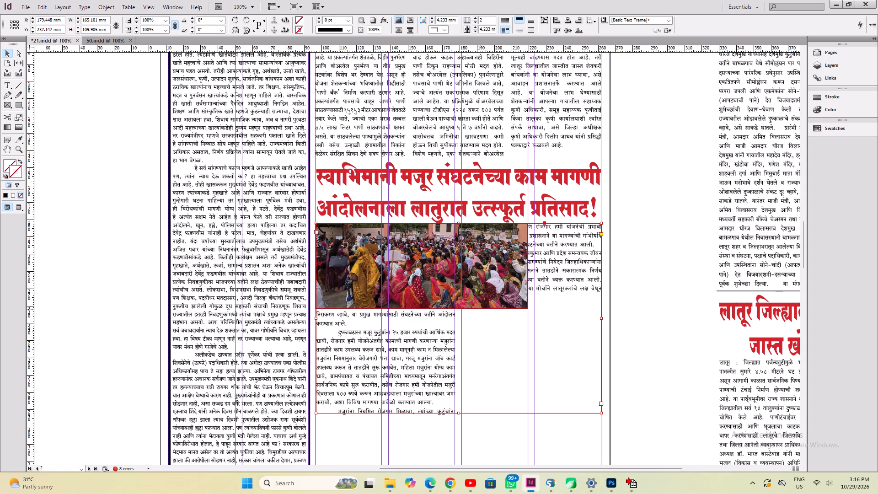
pyautogui.hotkey('ctrl', 'alt', 'w')
pyautogui.click(460, 212)
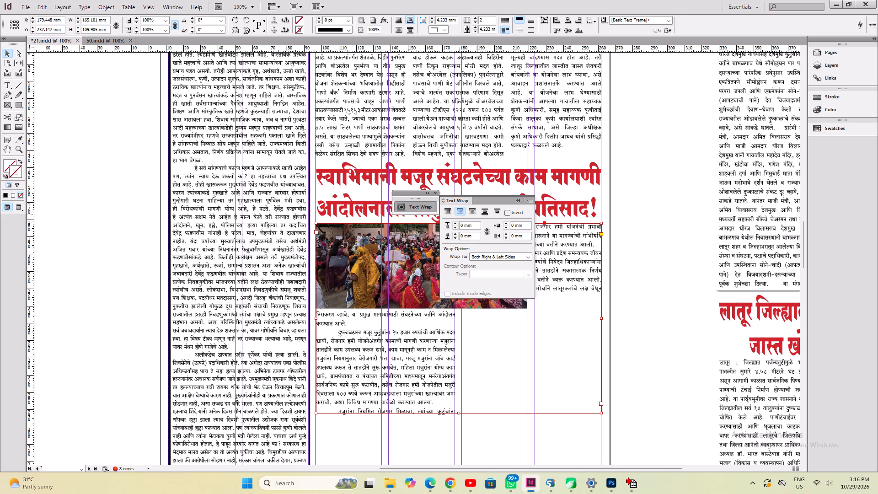
pyautogui.click(671, 244)
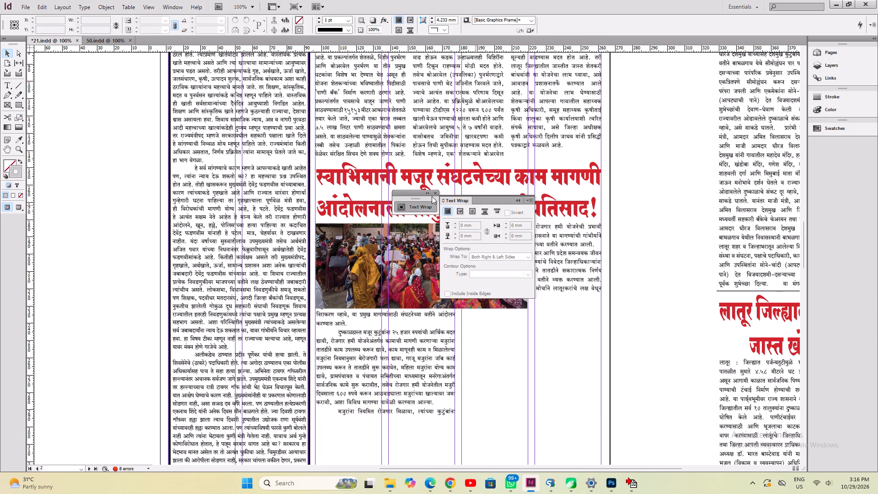
pyautogui.click(438, 196)
pyautogui.click(436, 194)
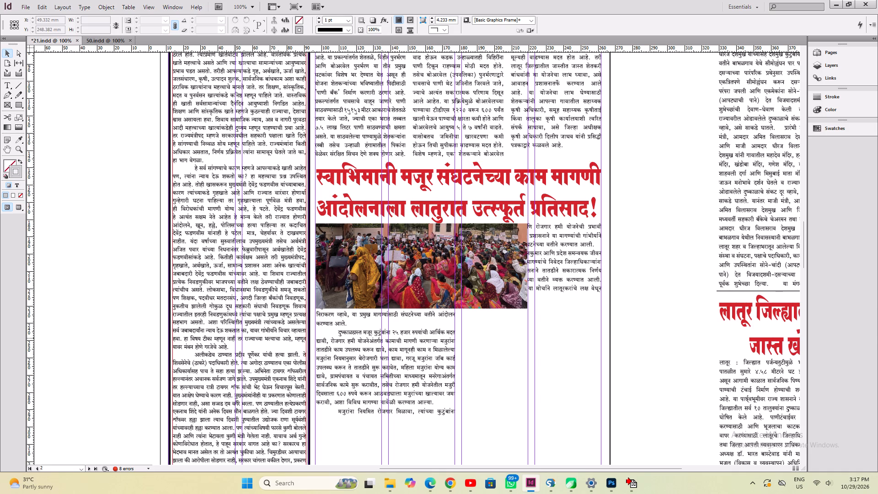
# Apply a bounding-box text wrap with 0 mm offsets to the crowd photo on both right and left sides.
pyautogui.click(389, 345)
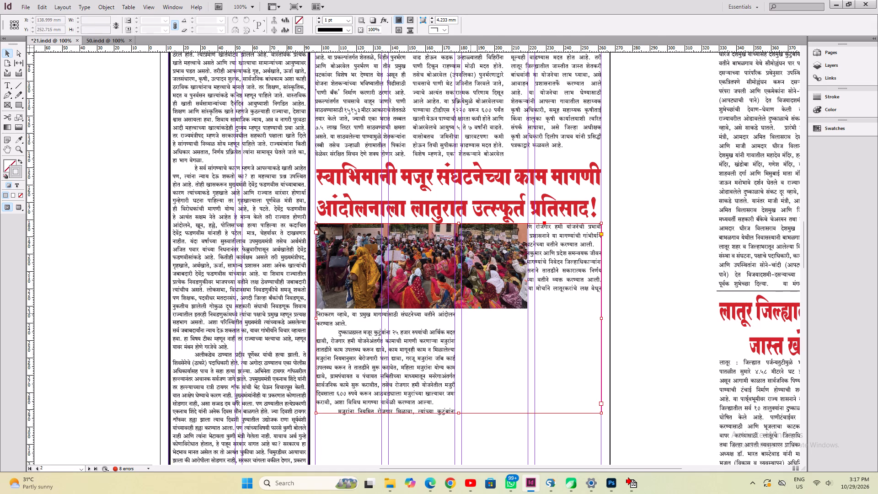
pyautogui.click(471, 313)
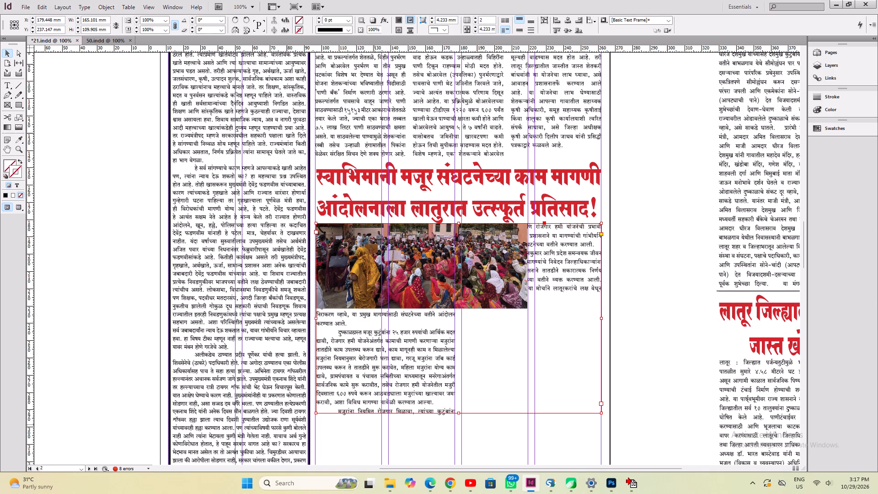
pyautogui.keyDown('ctrl'); pyautogui.click(648, 243); pyautogui.keyUp('ctrl')
pyautogui.keyDown('ctrl'); pyautogui.click(440, 273); pyautogui.keyUp('ctrl')
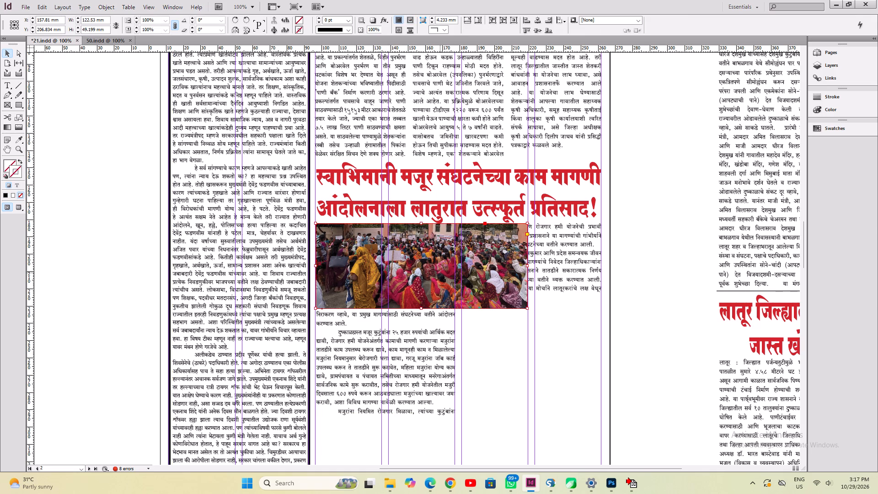
pyautogui.hotkey('ctrl', 'alt', 'w')
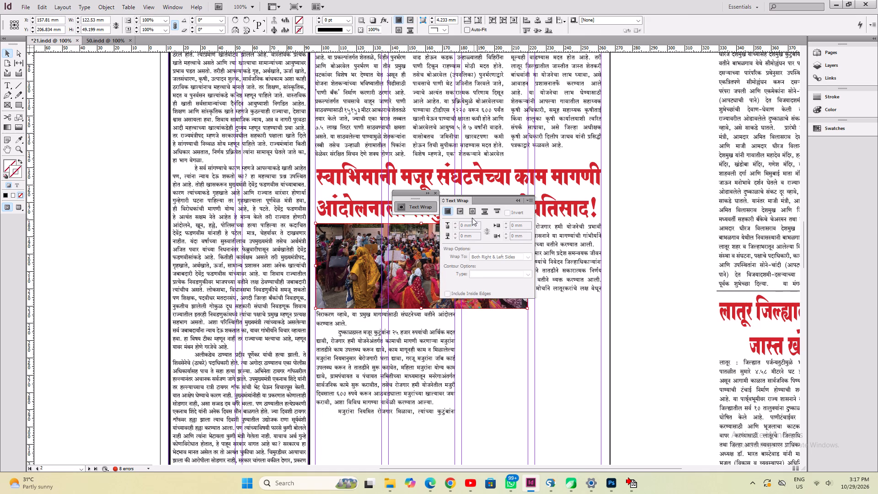
pyautogui.click(462, 213)
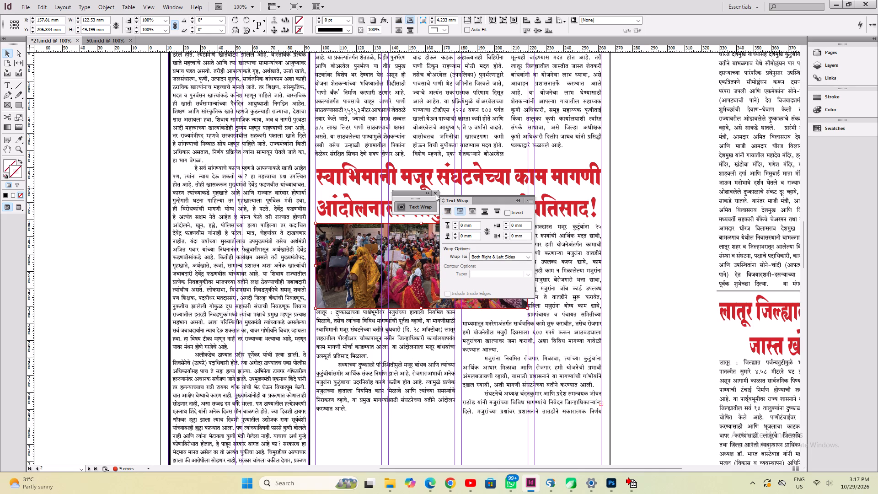
pyautogui.click(435, 193)
# Set the स्वाभिमानी मजूर body text to 4 columns and fit its frame to the text, about 120.5 mm high.
pyautogui.click(435, 355)
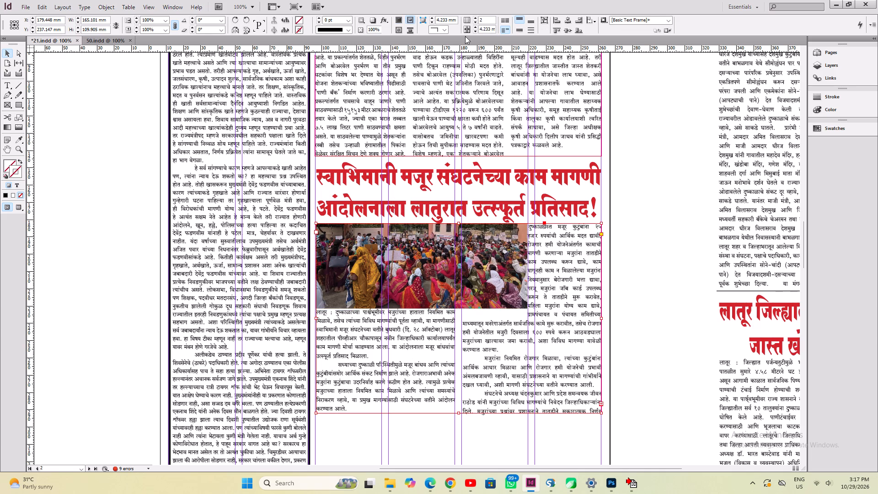
pyautogui.doubleClick(475, 19)
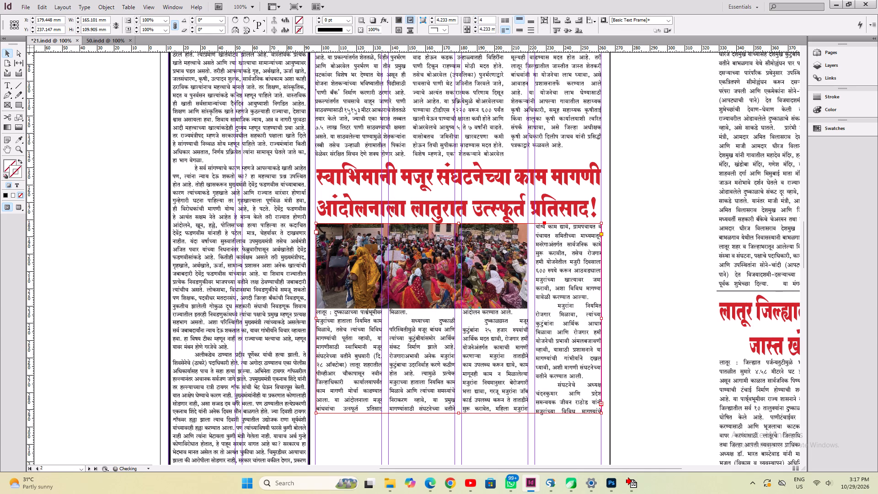
pyautogui.hotkey('ctrl', 'alt', 'c')
pyautogui.scroll(-8, 516, 273)
pyautogui.click(512, 360)
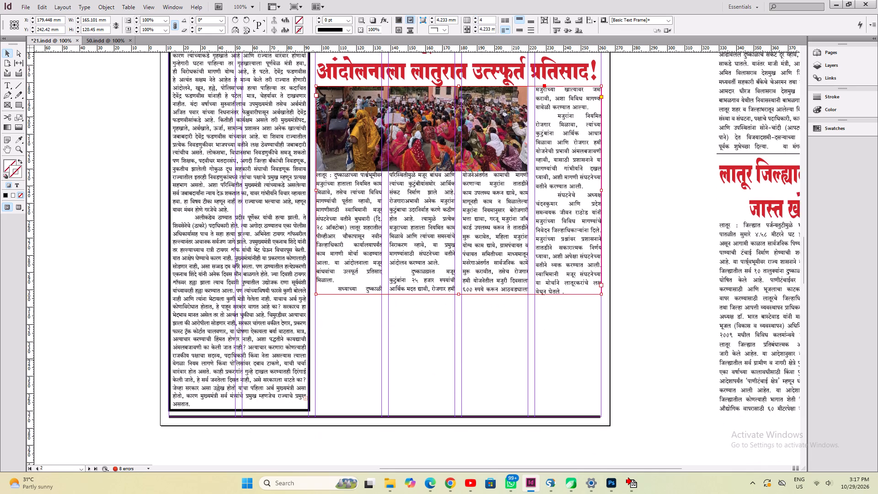
pyautogui.scroll(3, 508, 349)
pyautogui.click(433, 209)
pyautogui.scroll(3, 433, 209)
pyautogui.click(659, 154)
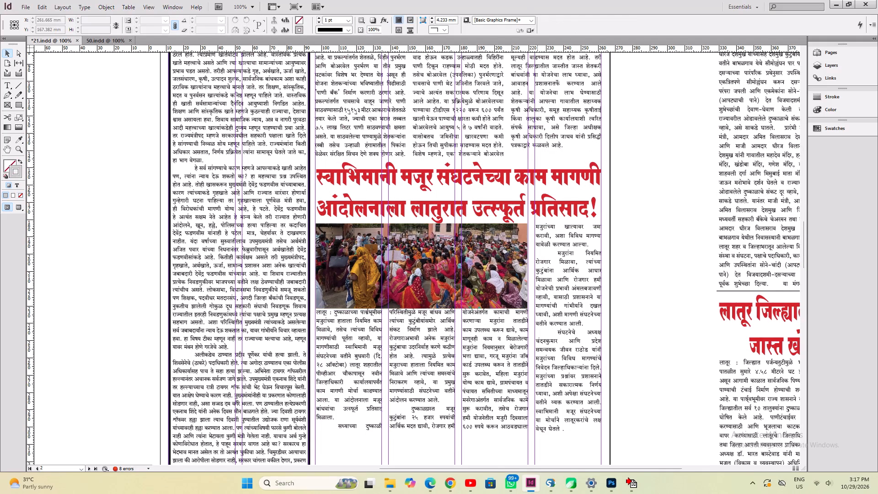
# Draw a horizontal rule about 166.7 mm long between the नानाजी देशमुख article and the स्वाभिमानी मजूर headline, nudging it slightly up.
pyautogui.scroll(2, 512, 217)
pyautogui.scroll(3, 639, 233)
pyautogui.scroll(-3, 610, 245)
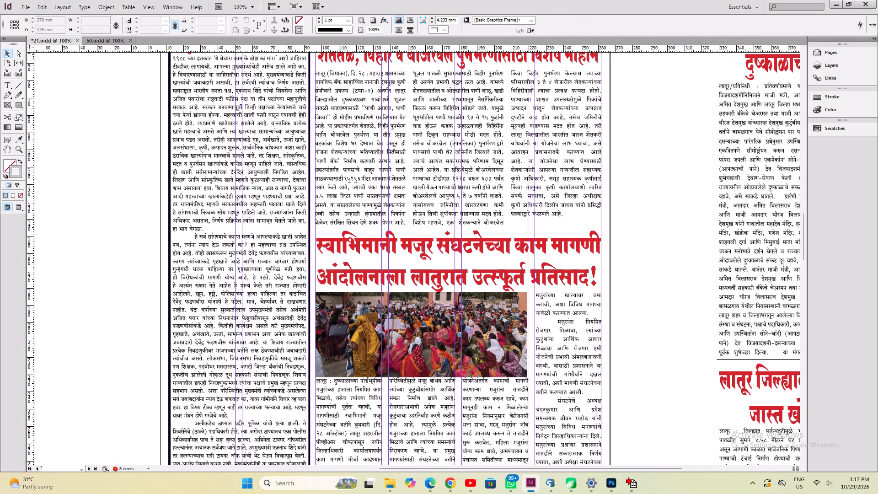
pyautogui.click(17, 85)
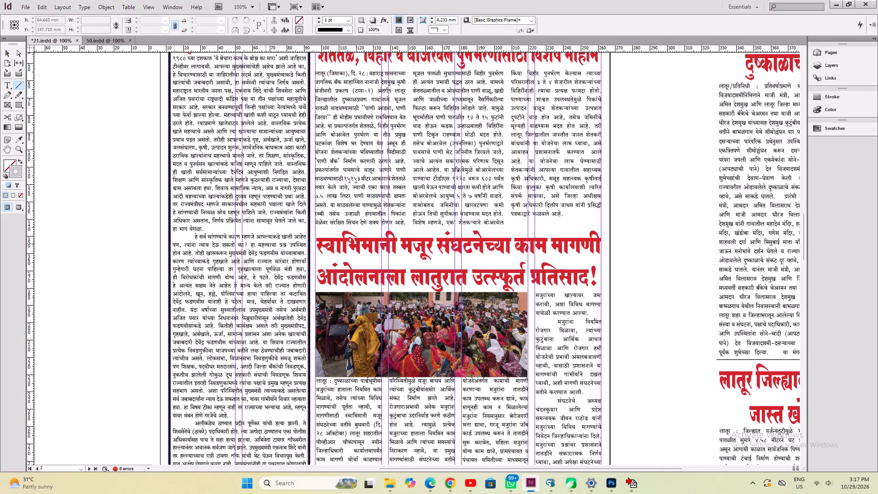
pyautogui.keyDown('shift'); pyautogui.moveTo(315, 229); pyautogui.dragTo(547, 275); pyautogui.keyUp('shift')
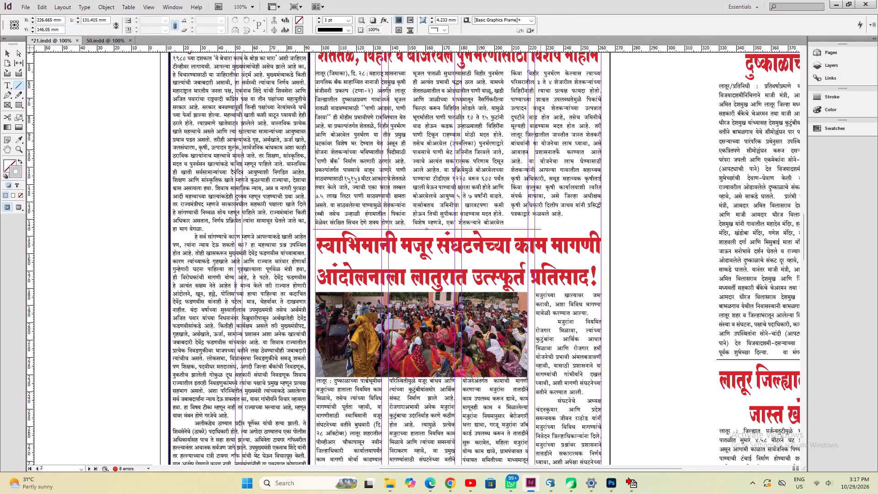
pyautogui.keyDown('shift'); pyautogui.moveTo(547, 275); pyautogui.dragTo(602, 288); pyautogui.keyUp('shift')
pyautogui.press('Up')
pyautogui.press('Up')
pyautogui.press('Up')
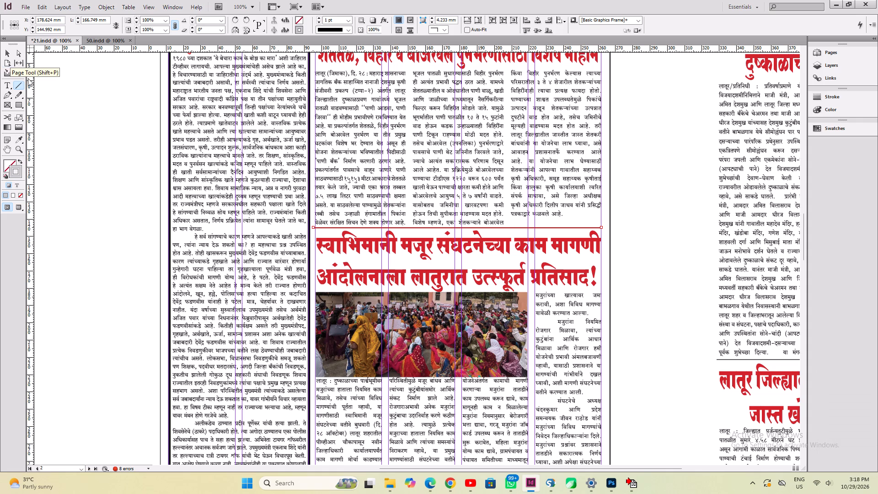
# Set the stroke colour of the new horizontal rule to [Black] and deselect it.
pyautogui.click(13, 55)
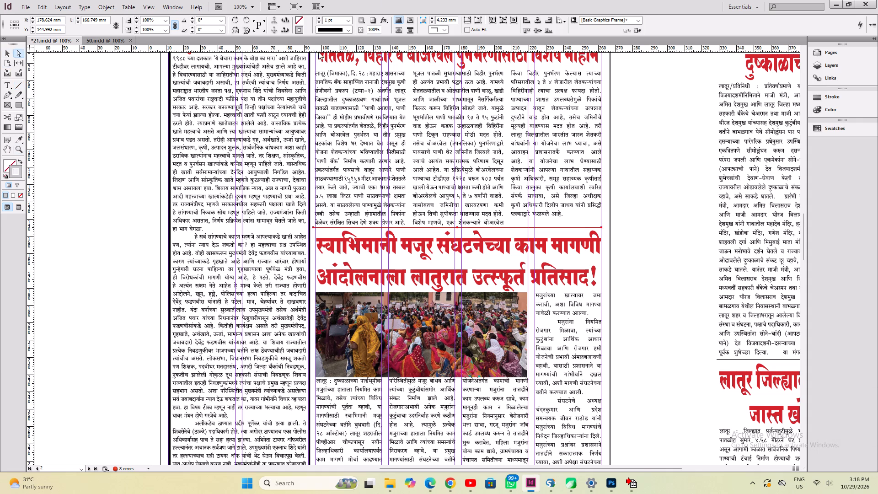
pyautogui.click(308, 30)
pyautogui.doubleClick(321, 68)
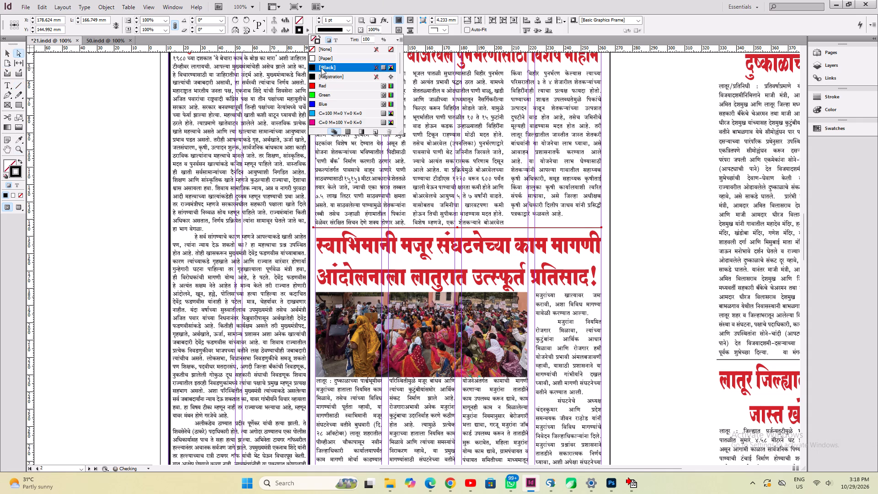
pyautogui.click(11, 54)
pyautogui.click(80, 150)
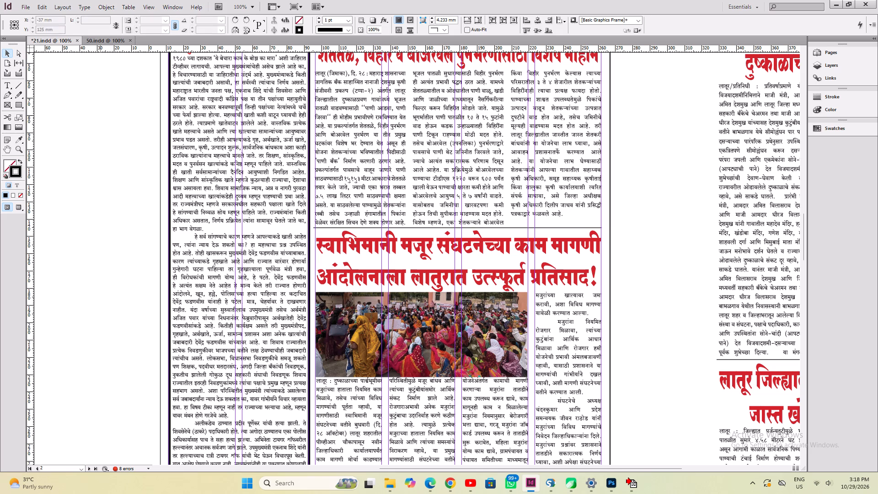
# Select the स्वाभिमानी मजूर headline text frame.
pyautogui.click(663, 300)
pyautogui.click(529, 272)
pyautogui.scroll(-4, 528, 272)
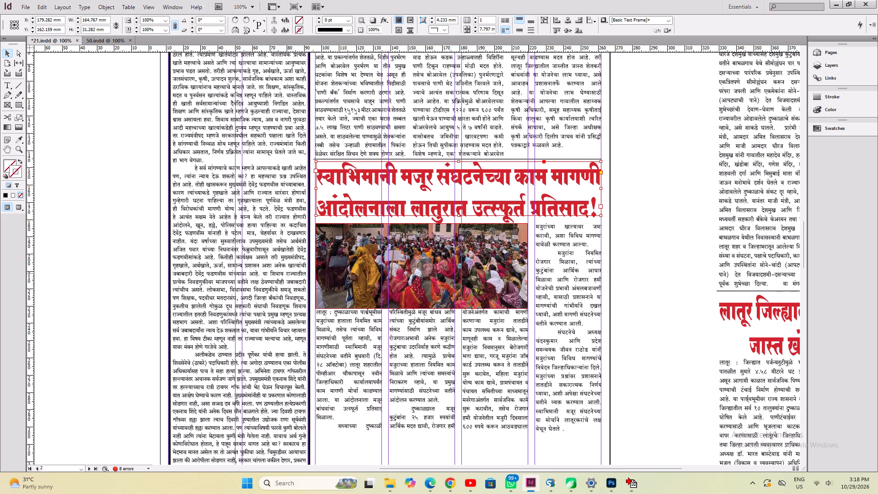
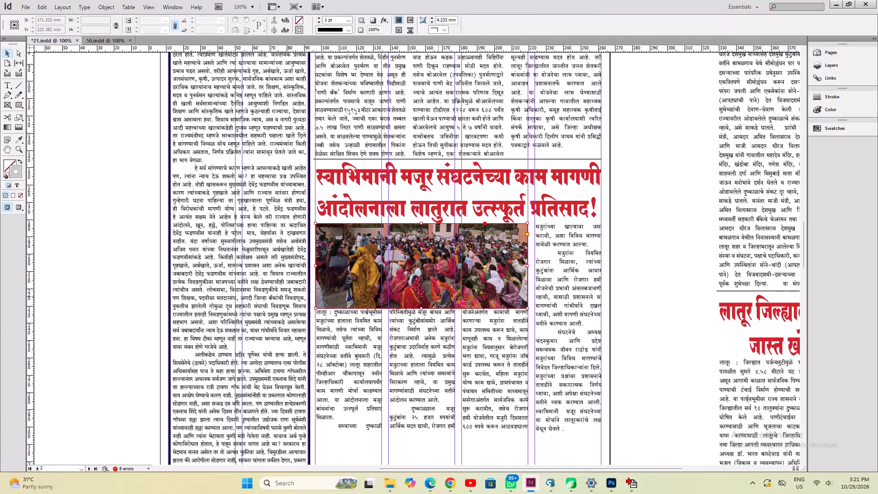
# Nudge the स्वाभिमानी मजूर body text frame up three increments toward its headline and save the document.
pyautogui.click(422, 310)
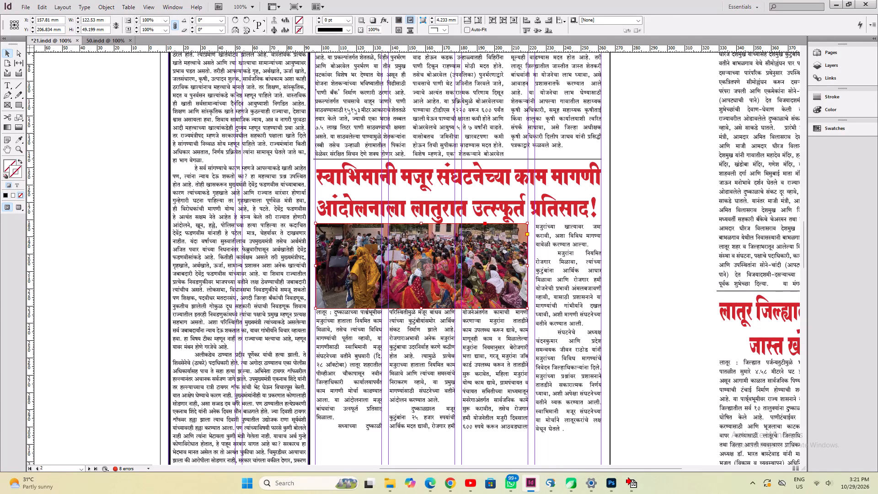
pyautogui.click(593, 398)
pyautogui.keyDown('ctrl'); pyautogui.click(546, 309); pyautogui.keyUp('ctrl')
pyautogui.press('Up')
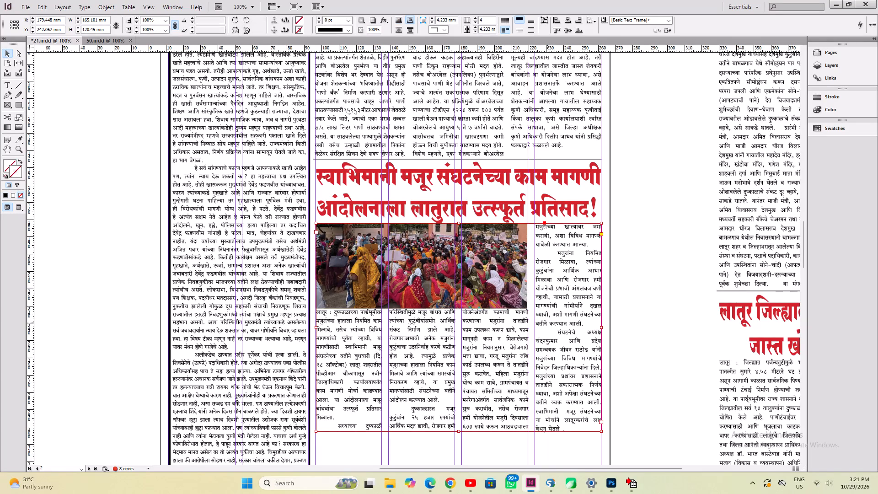
pyautogui.press('Up')
pyautogui.press('Up')
pyautogui.hotkey('ctrl', '0')
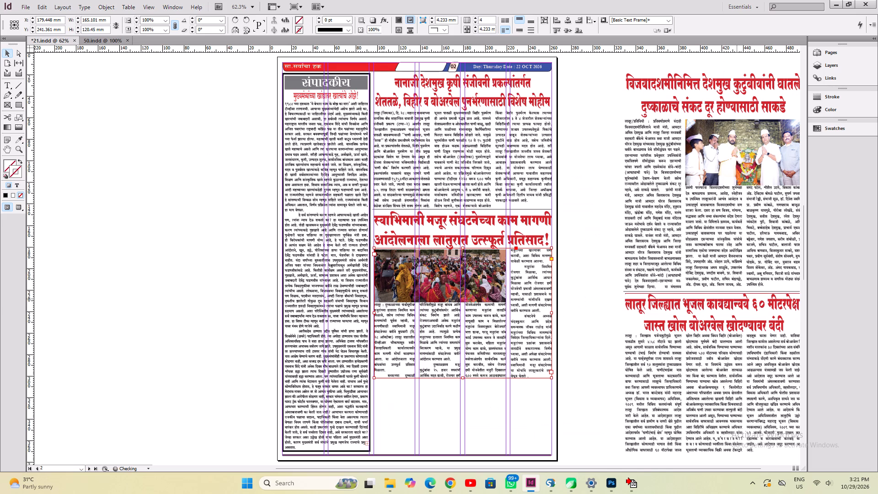
pyautogui.hotkey('ctrl', 's')
# Select the whole स्वाभिमानी मजूर article, with headline, photo and body text, nudge it up one increment and save.
pyautogui.click(594, 411)
pyautogui.moveTo(578, 408); pyautogui.dragTo(425, 236)
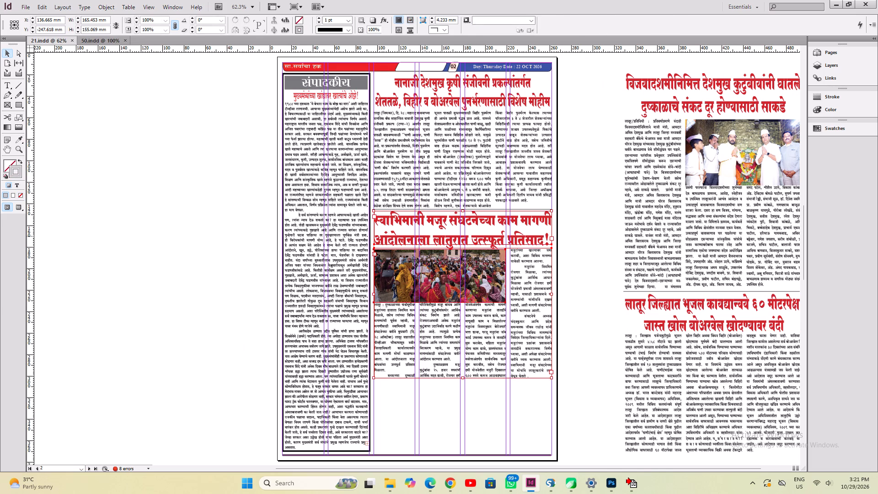
pyautogui.press('Up')
pyautogui.hotkey('ctrl', 's')
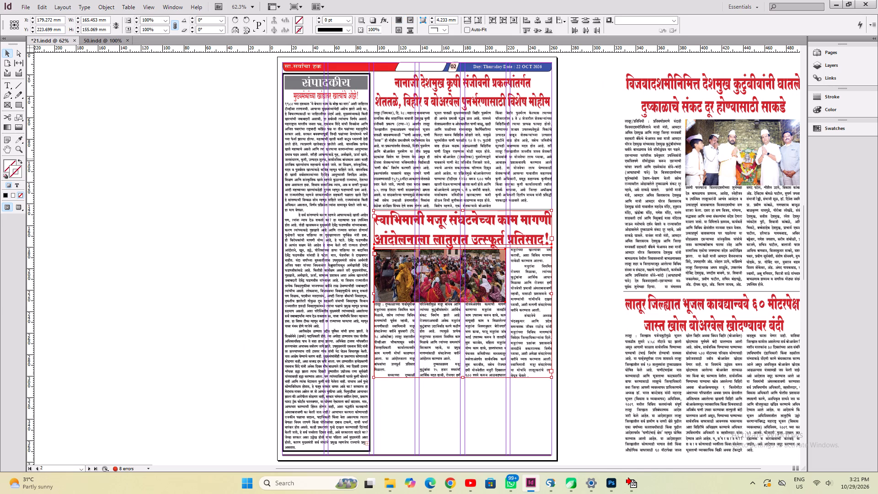
# Select both articles and the rule between them on page 02, nudge them up two increments, save and deselect.
pyautogui.click(566, 364)
pyautogui.moveTo(583, 400); pyautogui.dragTo(437, 92)
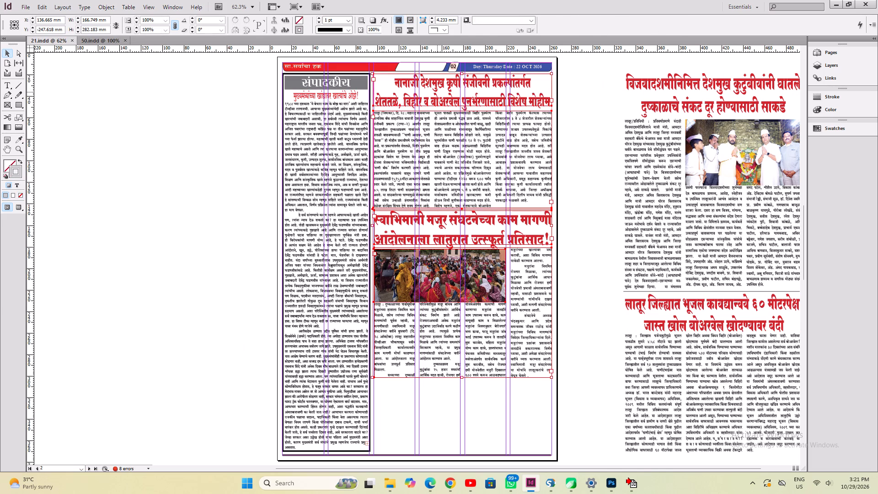
pyautogui.press('Up')
pyautogui.press('Up')
pyautogui.hotkey('ctrl', 's')
pyautogui.click(590, 251)
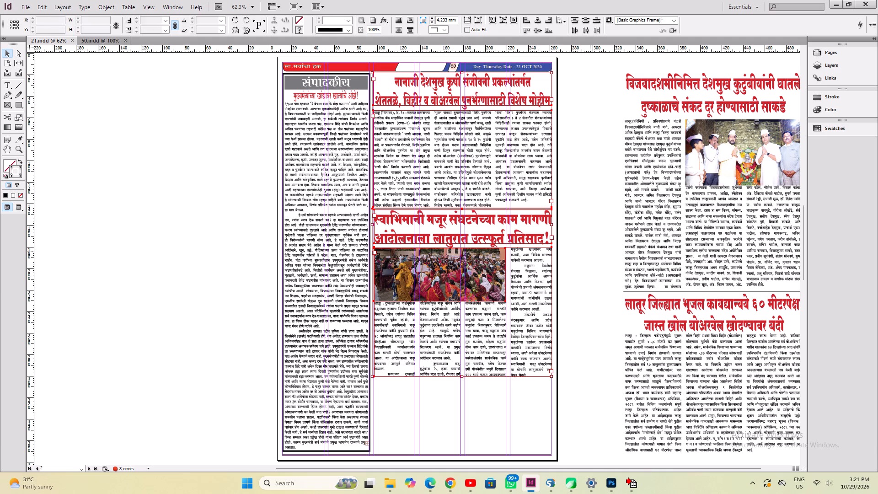
pyautogui.hotkey('ctrl', 's')
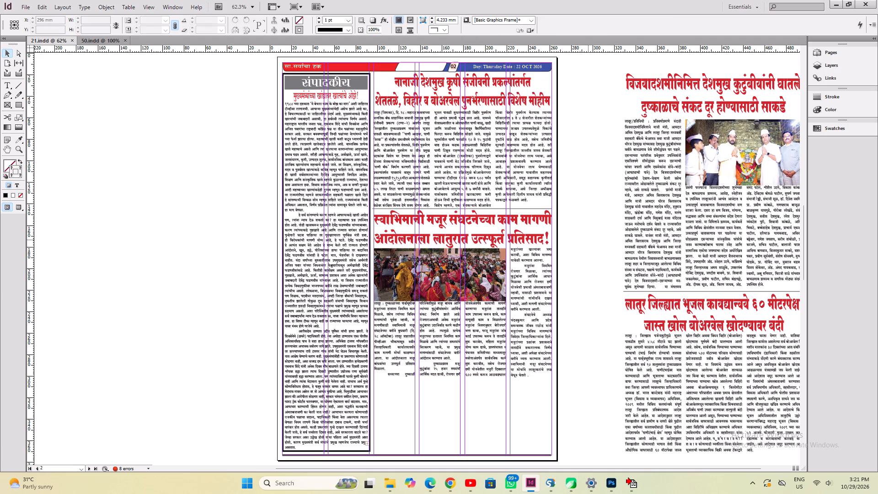
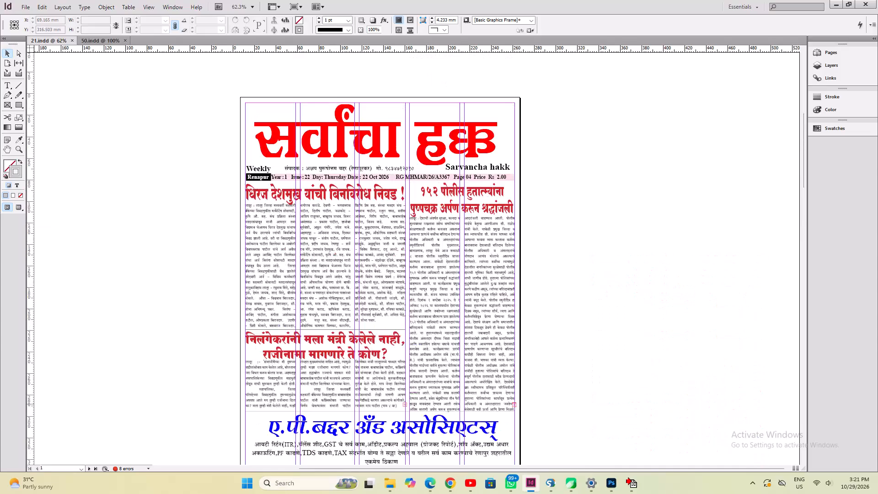
# Move page 1's three articles (धिरज देशमुख, १५२ पोलीस हुतात्म्यांना, निलंगेकरांनी), with their headlines and rules, straight across onto the pasteboard right of the page.
pyautogui.moveTo(294, 354); pyautogui.dragTo(294, 320)
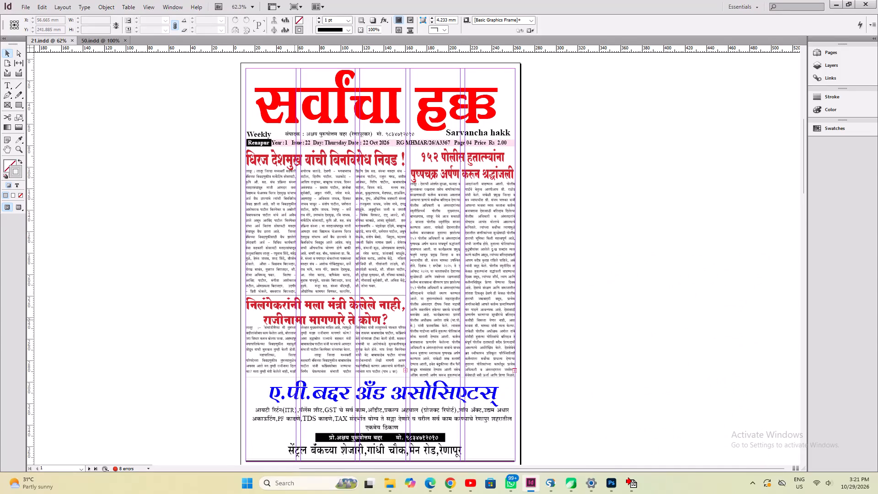
pyautogui.moveTo(198, 155); pyautogui.dragTo(540, 357)
pyautogui.keyDown('shift'); pyautogui.moveTo(351, 353); pyautogui.dragTo(687, 352); pyautogui.keyUp('shift')
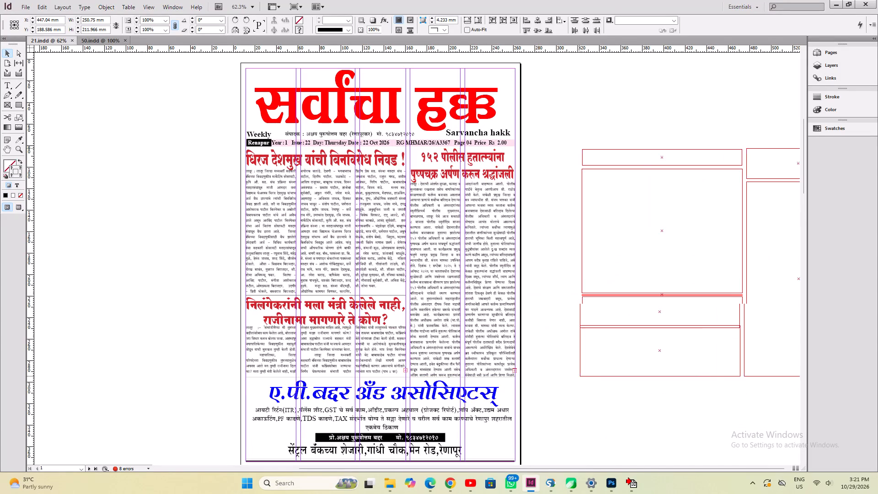
pyautogui.keyDown('shift'); pyautogui.moveTo(687, 352); pyautogui.dragTo(666, 352); pyautogui.keyUp('shift')
# Look over pages 02 and 03 and the articles parked on the pasteboard beside them.
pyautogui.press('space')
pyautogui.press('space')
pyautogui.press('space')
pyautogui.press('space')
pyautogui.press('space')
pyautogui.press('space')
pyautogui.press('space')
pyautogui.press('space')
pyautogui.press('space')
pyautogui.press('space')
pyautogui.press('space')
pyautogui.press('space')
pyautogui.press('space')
pyautogui.moveTo(595, 400); pyautogui.dragTo(555, 141)
pyautogui.moveTo(555, 269); pyautogui.dragTo(559, 102)
pyautogui.moveTo(542, 282); pyautogui.dragTo(547, 132)
pyautogui.moveTo(547, 317); pyautogui.dragTo(535, 183)
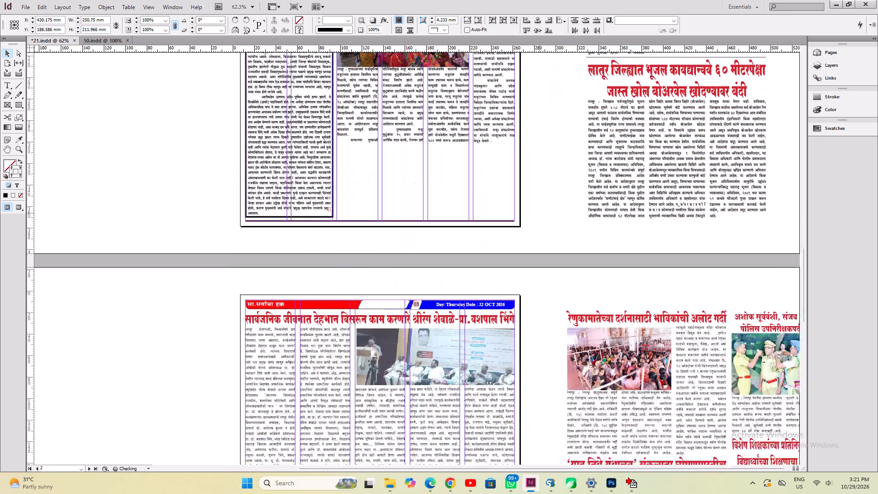